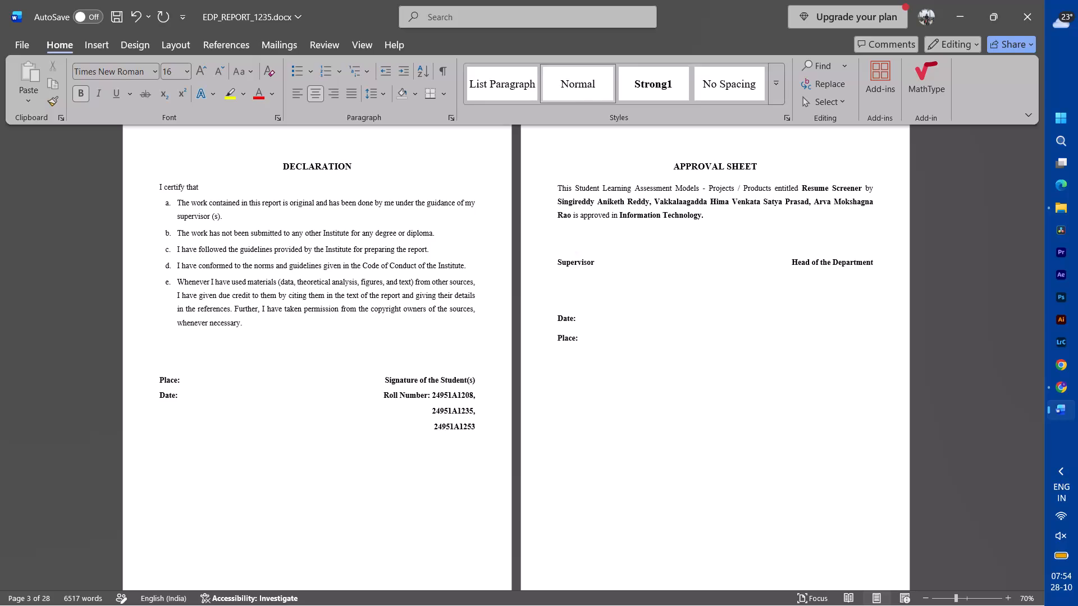
Add blank lines below the References entry of the contents until an empty page precedes Chapter 1.
scroll(651, 284, "down", 7)
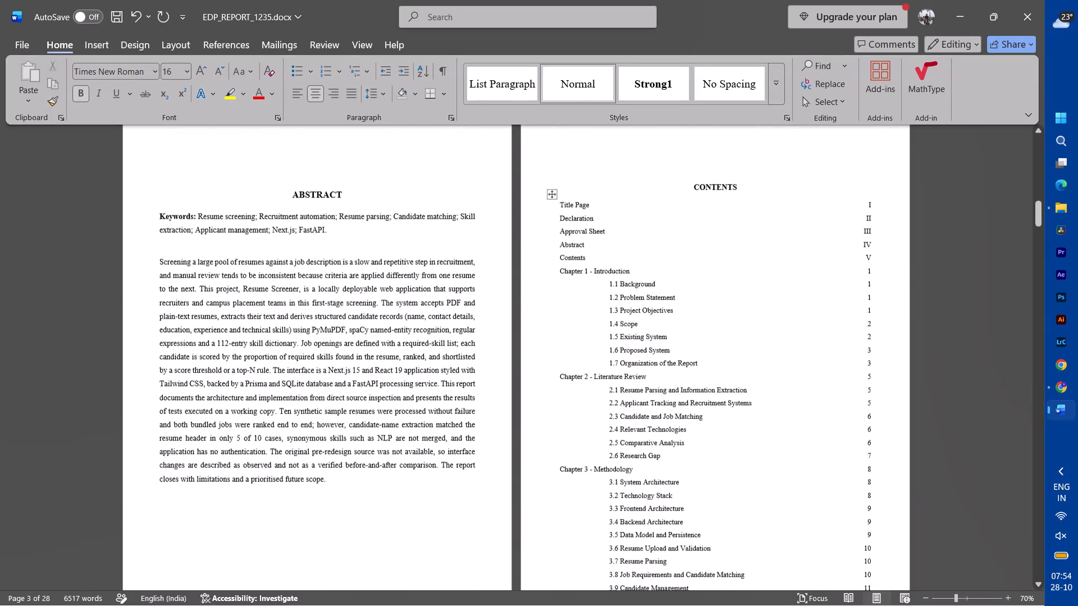
scroll(651, 284, "down", 2)
scroll(651, 284, "up", 5)
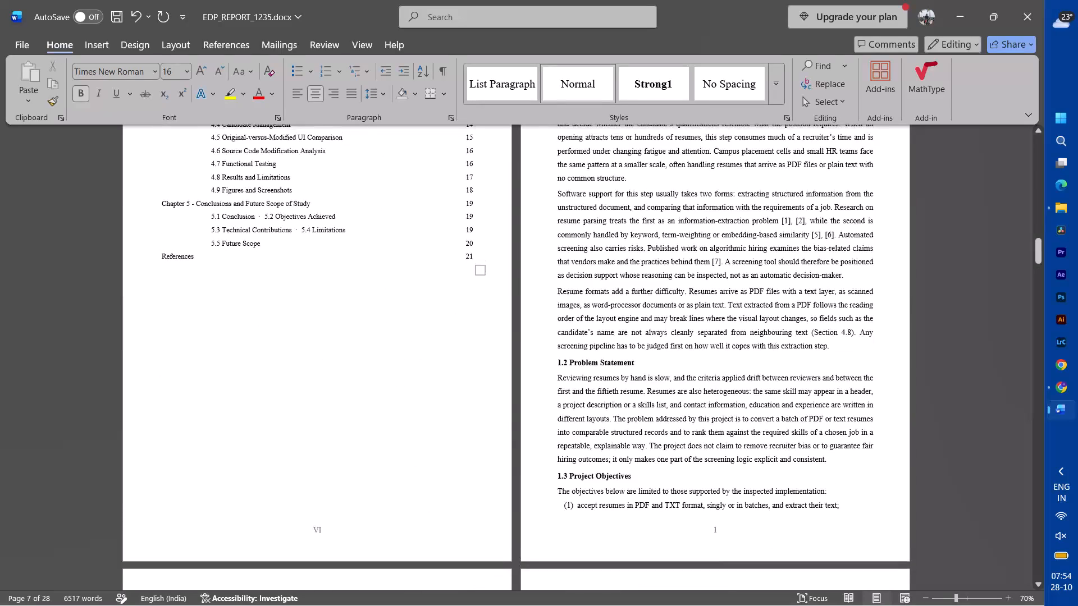
left_click(405, 485)
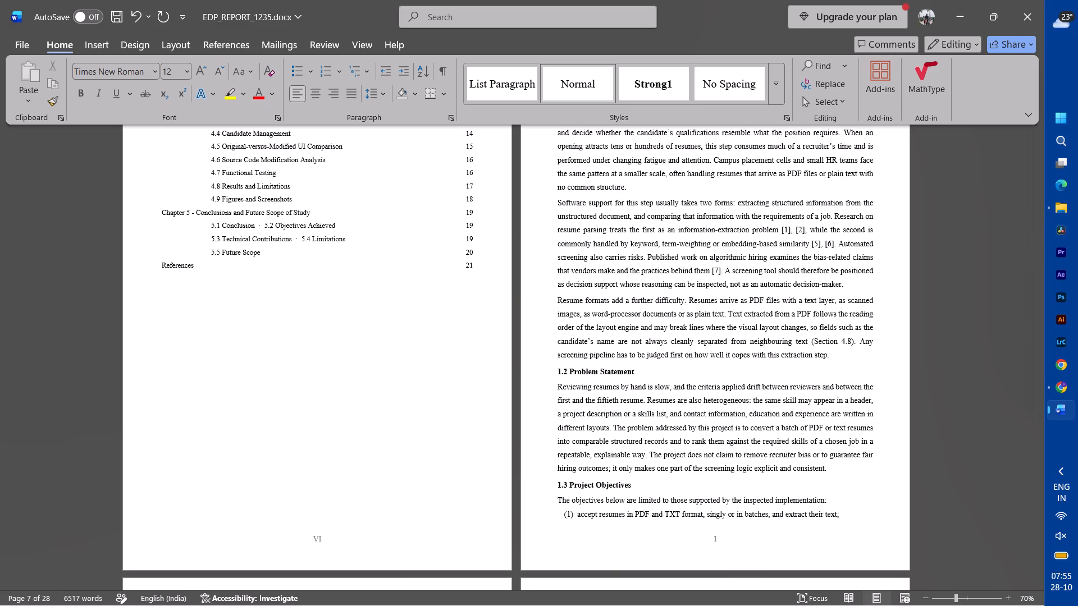
left_click(449, 493)
left_click(491, 286)
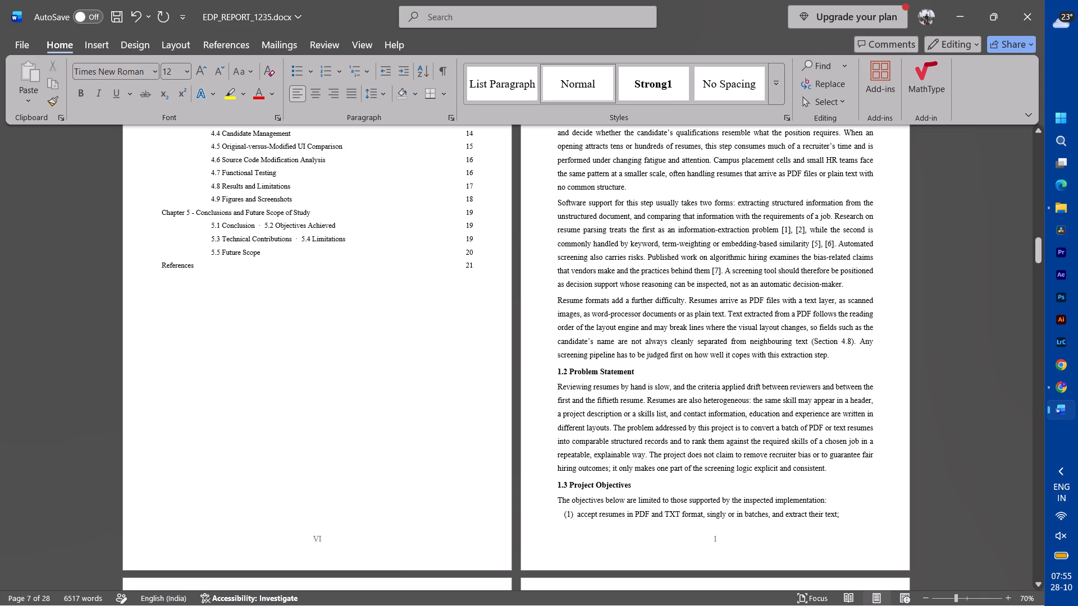
scroll(491, 286, "up", 4)
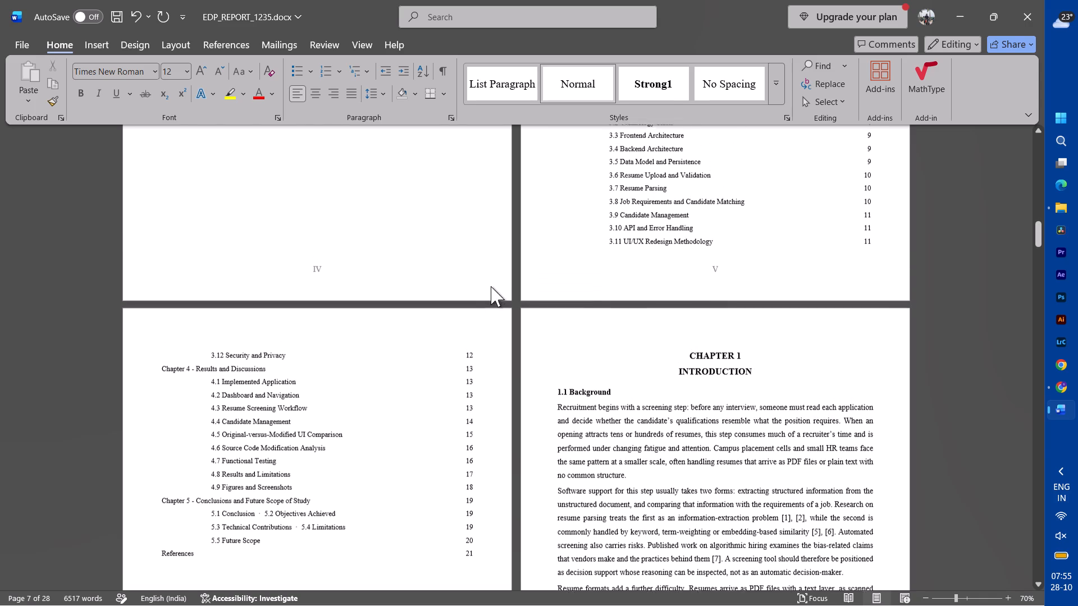
scroll(491, 286, "up", 1)
scroll(491, 286, "down", 4)
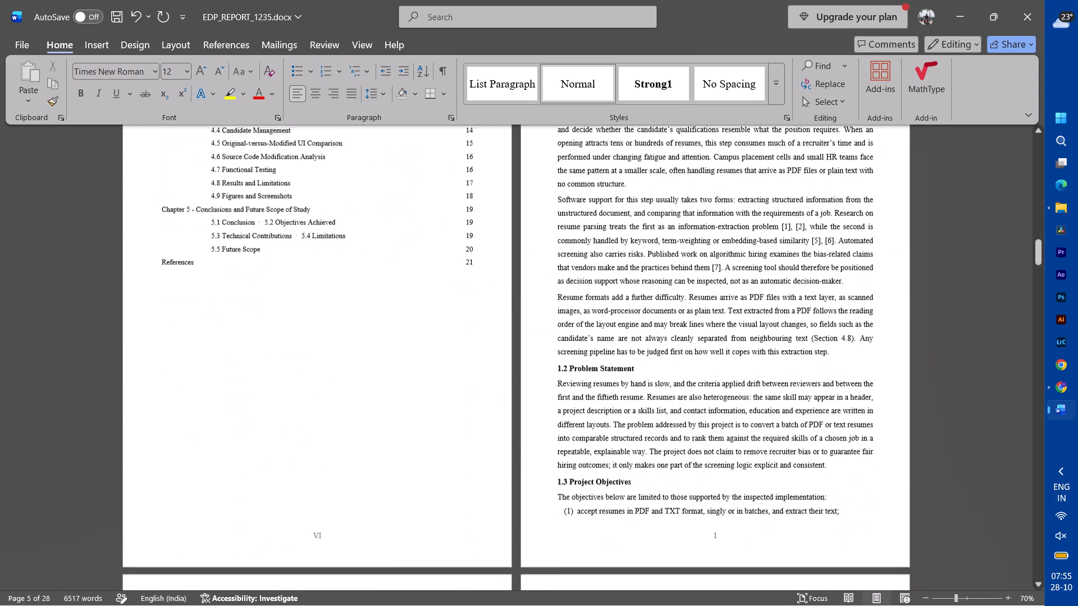
left_click(318, 341)
key("Return")
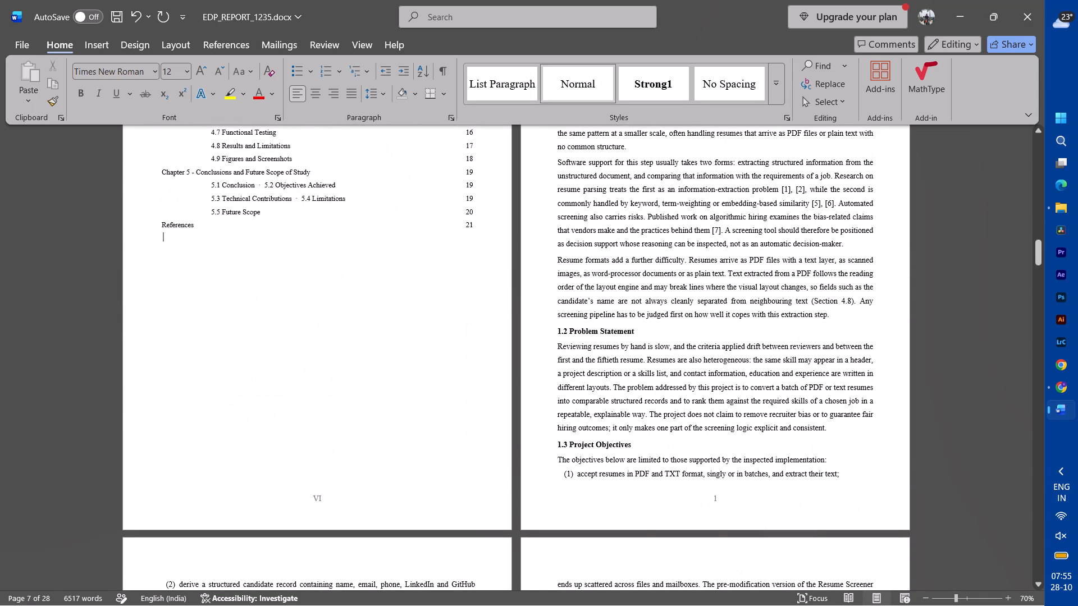
key("Return")
key("Return")
key("Return")
key("Return")
key("Return")
key("Return")
key("Return")
key("Return")
key("Return")
key("Return")
key("Return")
key("Return")
key("Return")
key("Return")
key("Return")
key("Return")
key("Return")
key("Return")
key("Return")
key("Return")
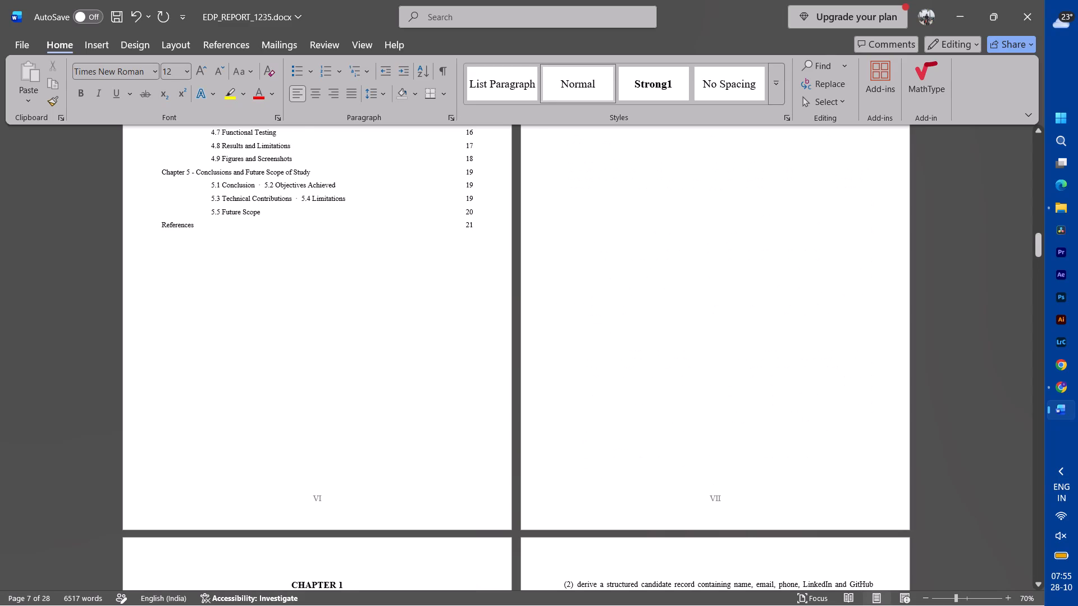
key("BackSpace")
key("BackSpace")
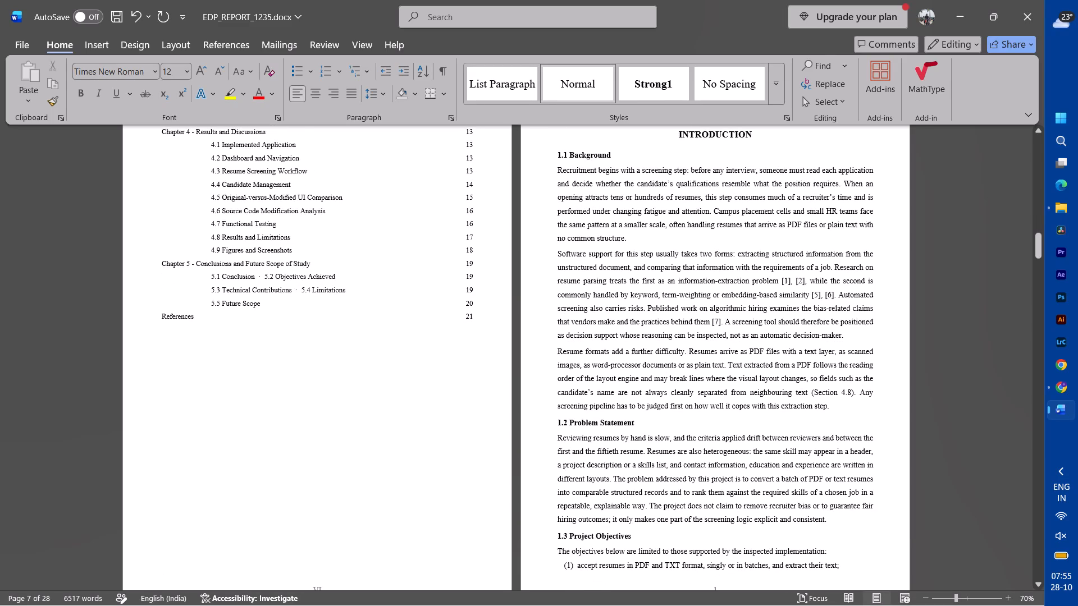
key("Return")
Enter the heading "List of Figures" at the top of the new empty page before Chapter 1.
scroll(606, 389, "down", 4)
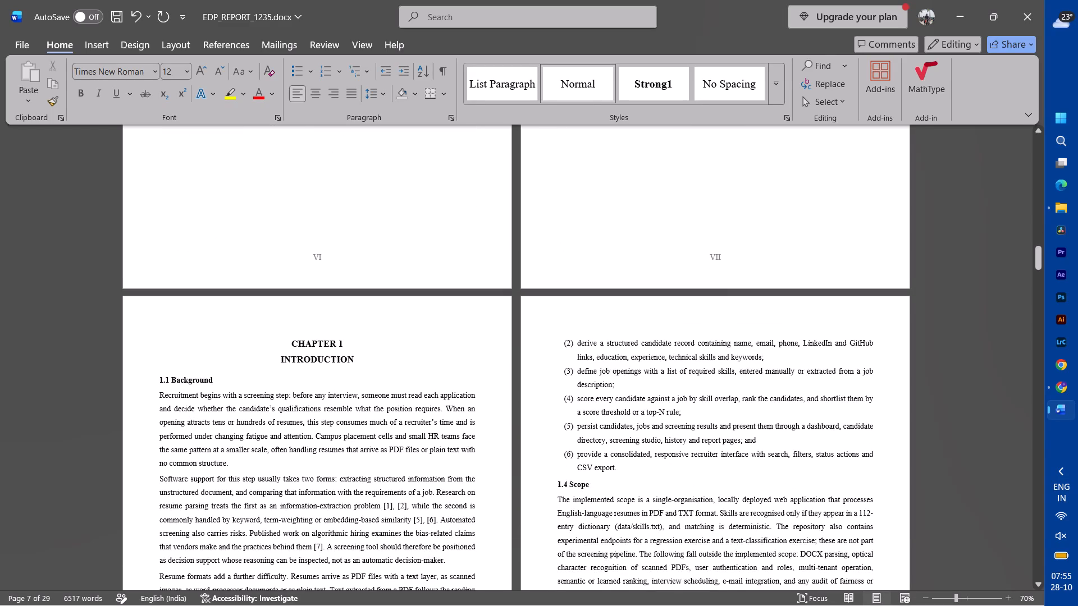
scroll(606, 389, "down", 7)
scroll(606, 389, "up", 4)
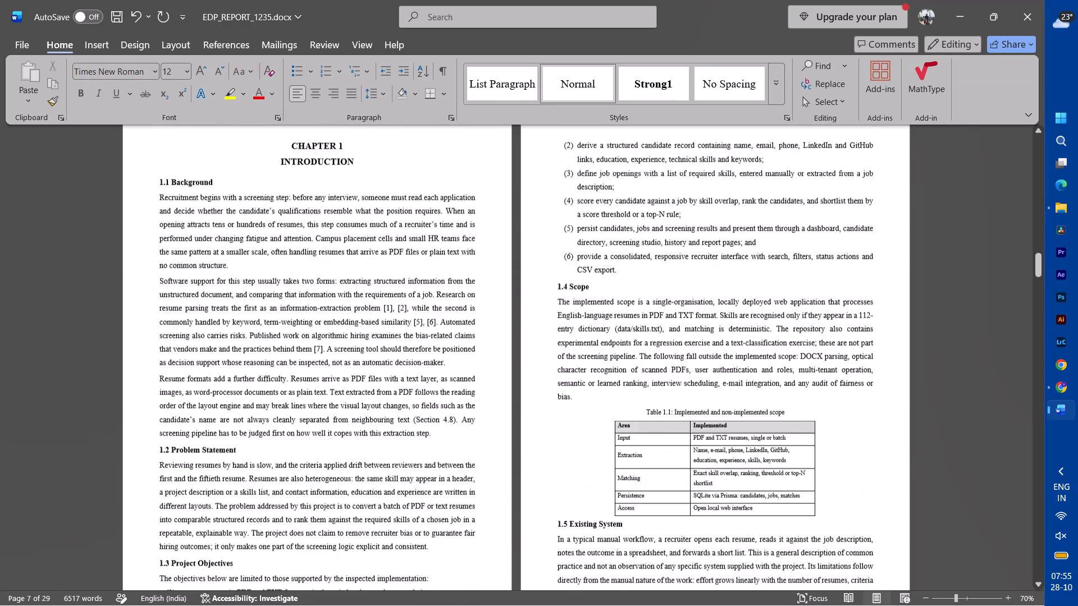
scroll(606, 389, "up", 3)
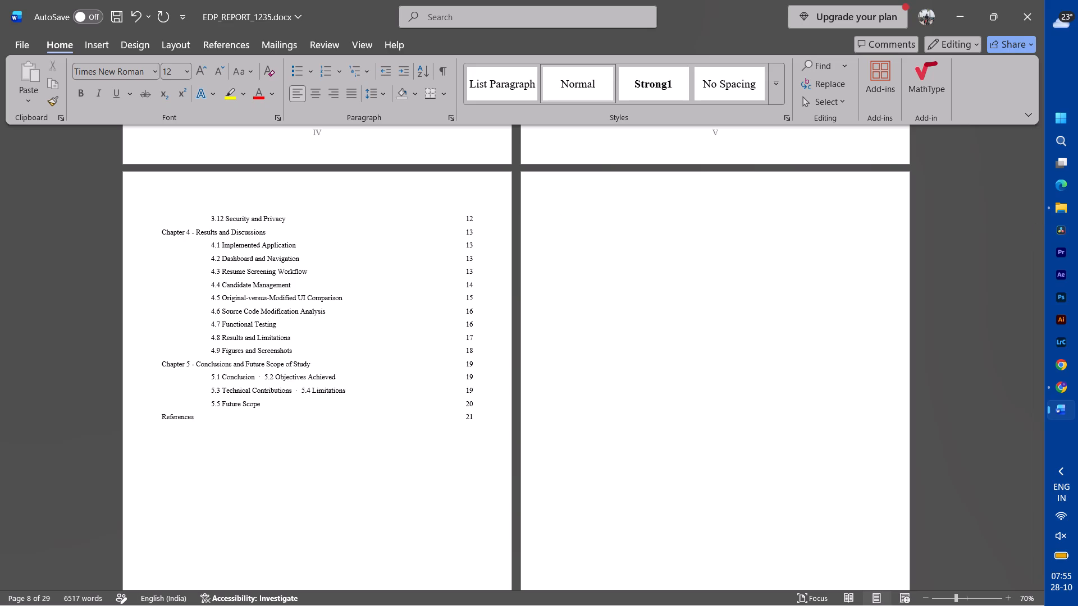
type("Lis")
type("t of D")
key("BackSpace")
type("Figures")
Format the "List of Figures" heading as centred, bold and 14 pt.
key("ctrl+shift+Left")
key("ctrl+shift+Left")
key("ctrl+shift+Left")
key("ctrl+e")
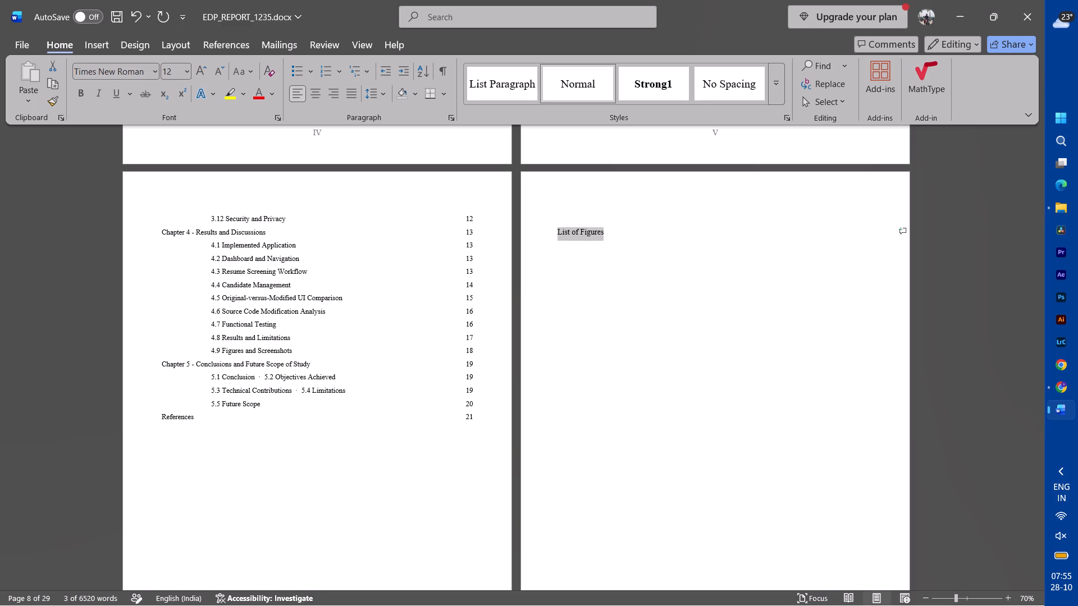
left_click(77, 94)
left_click(176, 71)
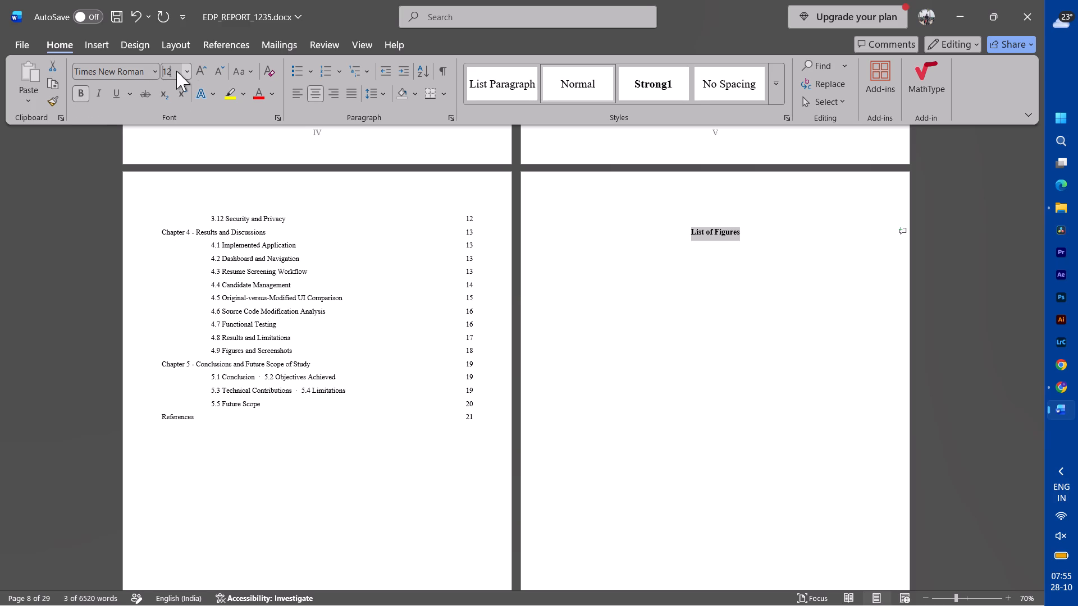
type("14")
key("Return")
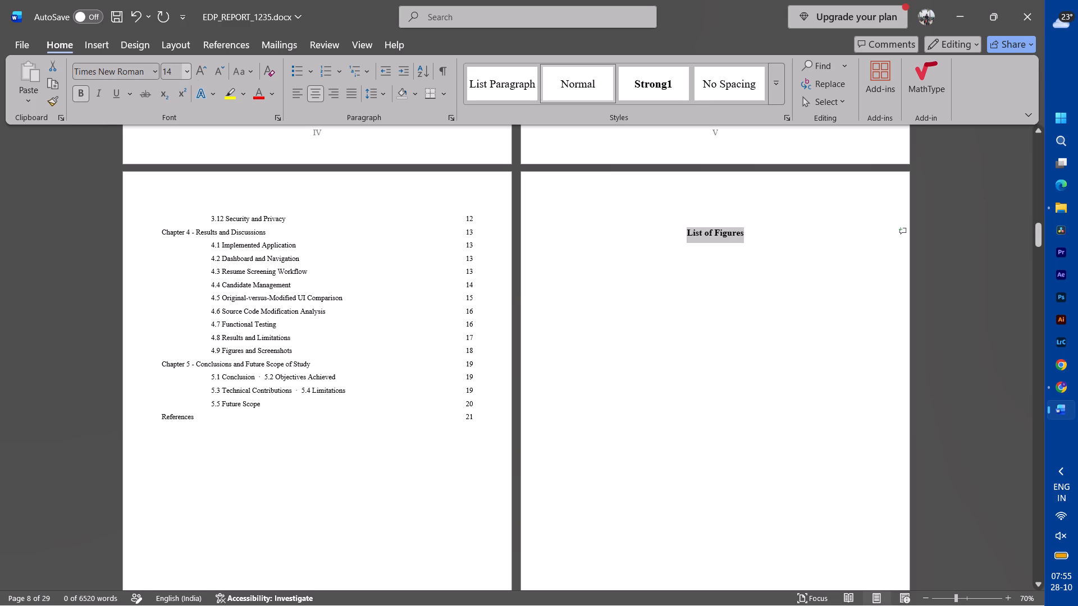
left_click(756, 301)
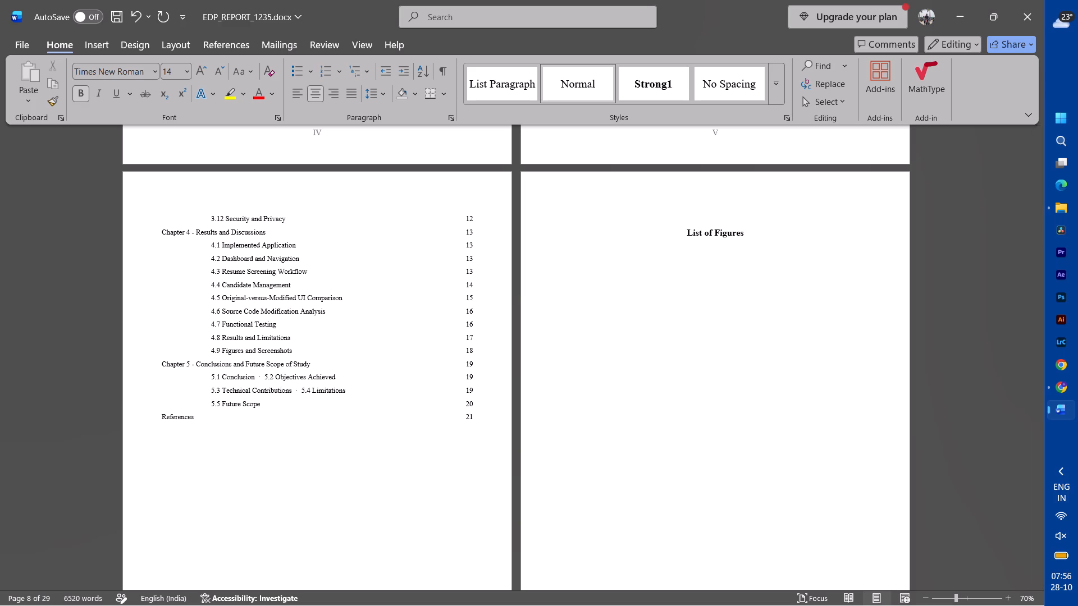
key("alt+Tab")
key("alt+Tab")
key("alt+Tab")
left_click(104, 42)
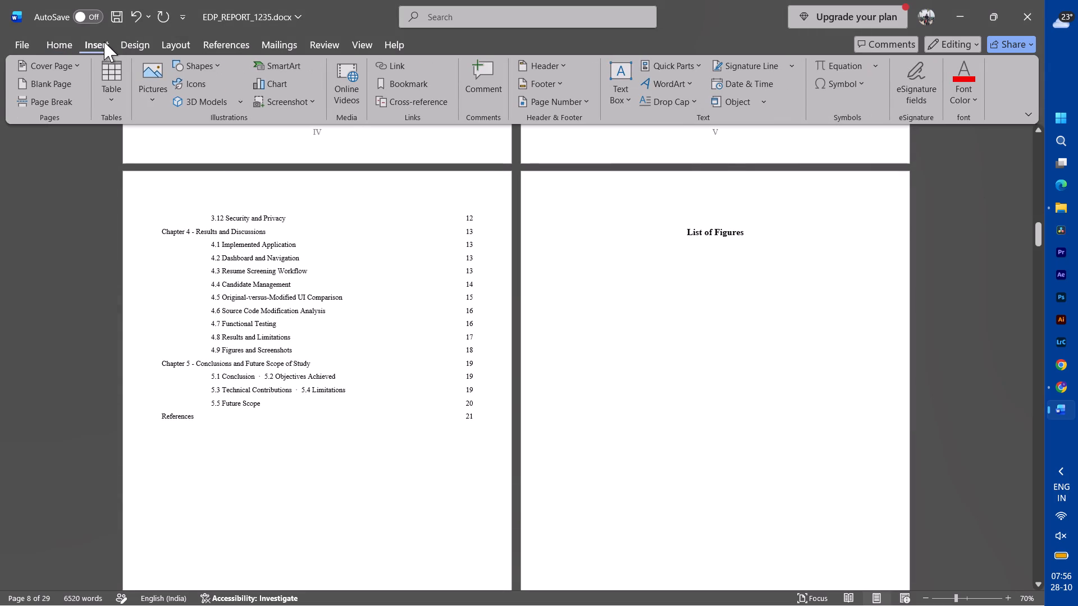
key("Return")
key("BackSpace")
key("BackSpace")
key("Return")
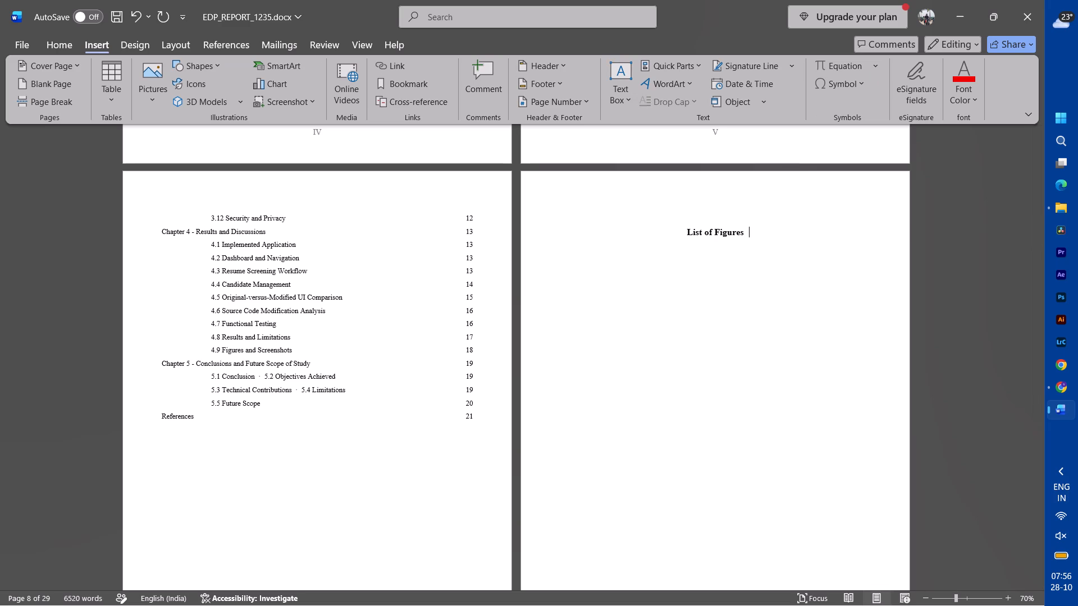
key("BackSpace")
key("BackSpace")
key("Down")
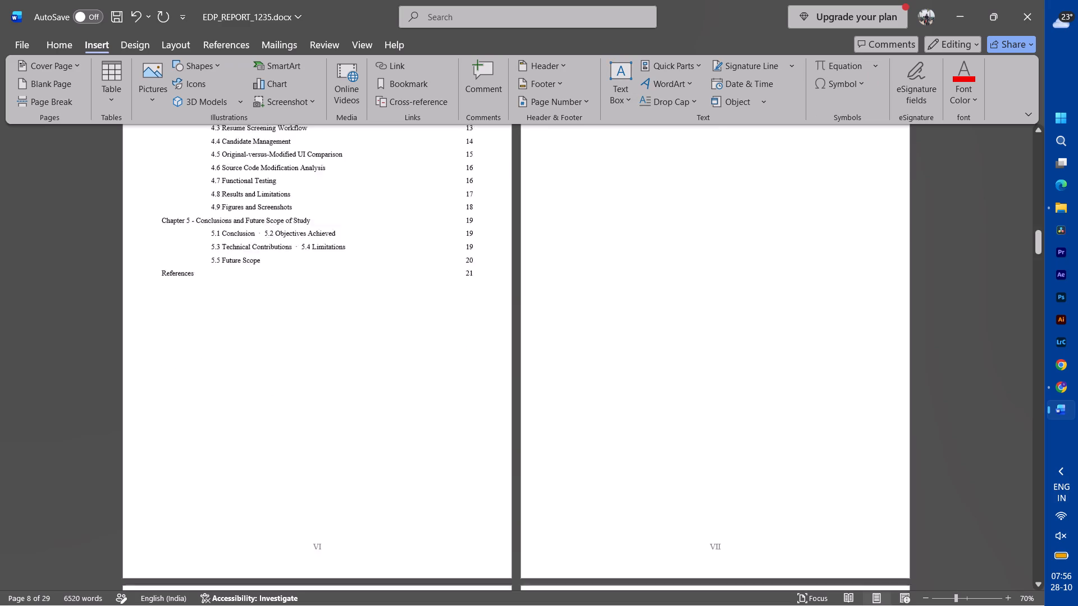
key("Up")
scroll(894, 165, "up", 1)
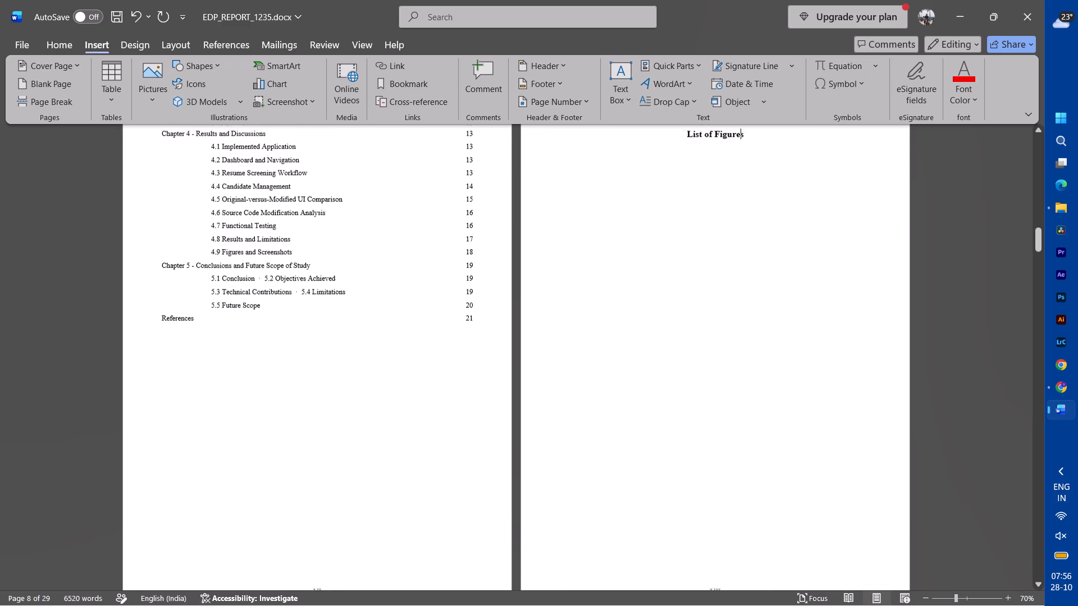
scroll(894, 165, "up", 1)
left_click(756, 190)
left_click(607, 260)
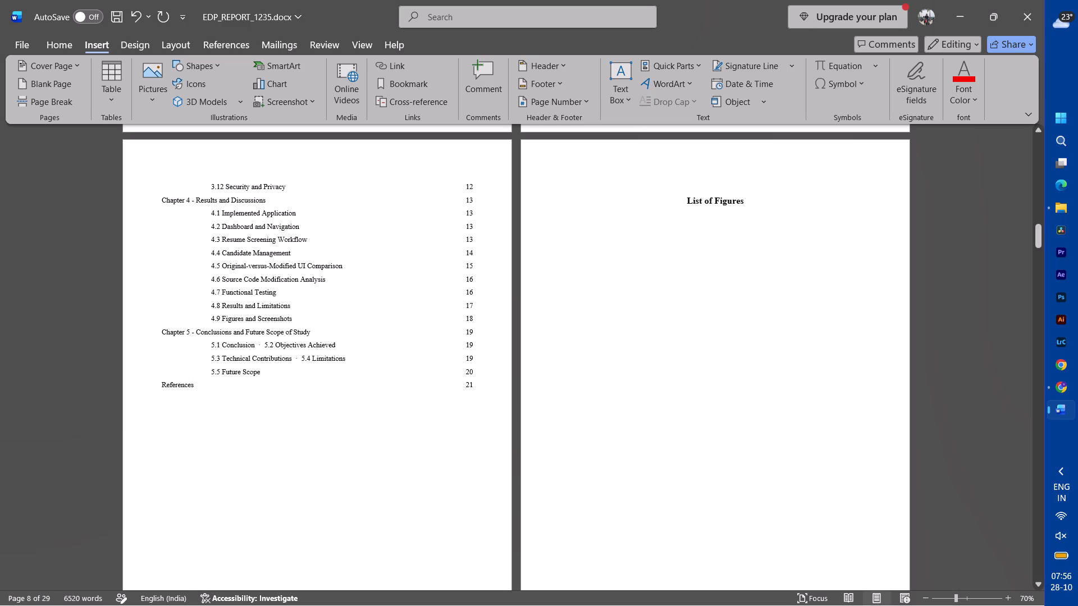
Insert a table with three columns and two rows on a left-aligned line below the "List of Figures" heading.
key("End")
key("Return")
key("Return")
key("ctrl+e")
left_click(54, 45)
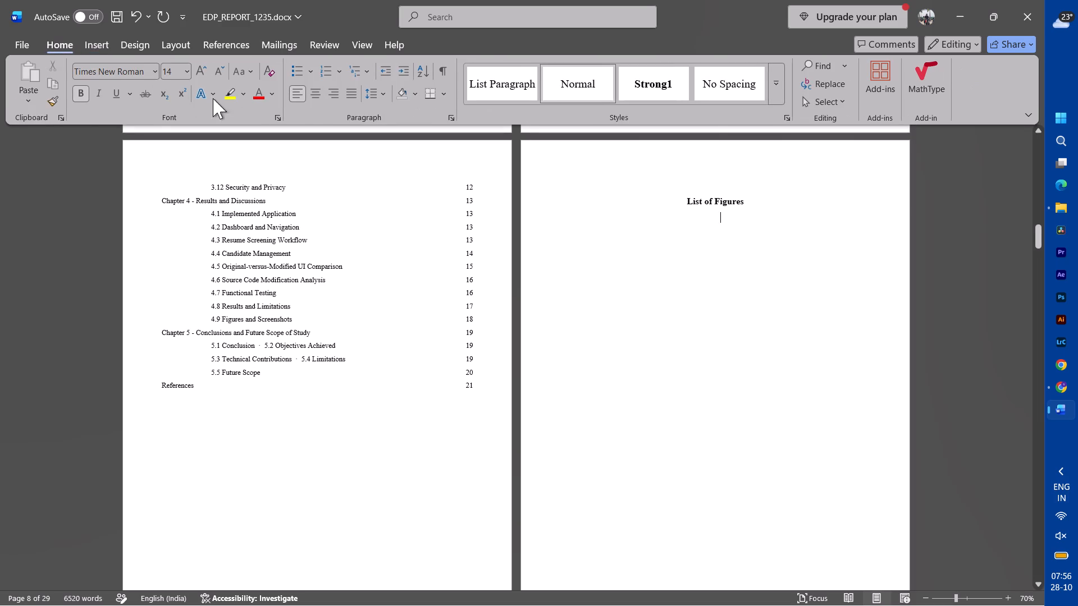
key("BackSpace")
key("Return")
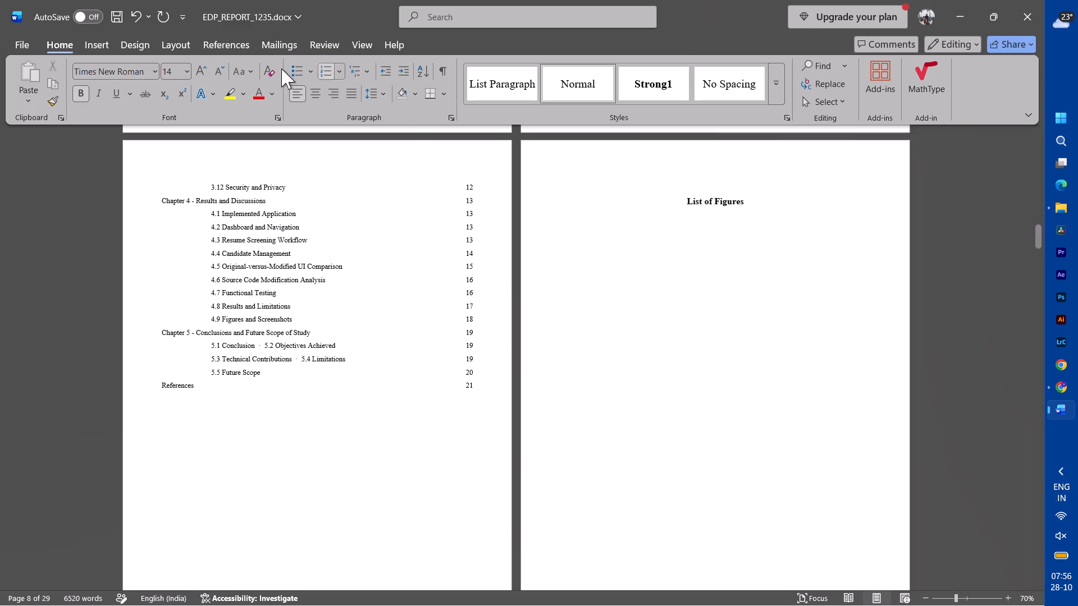
left_click(95, 46)
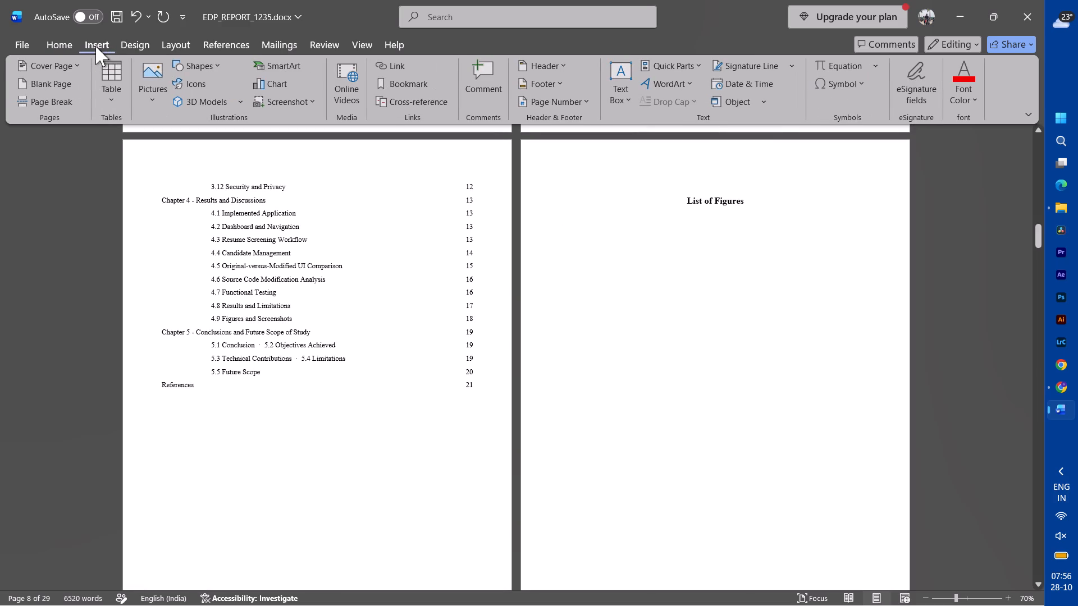
left_click(108, 79)
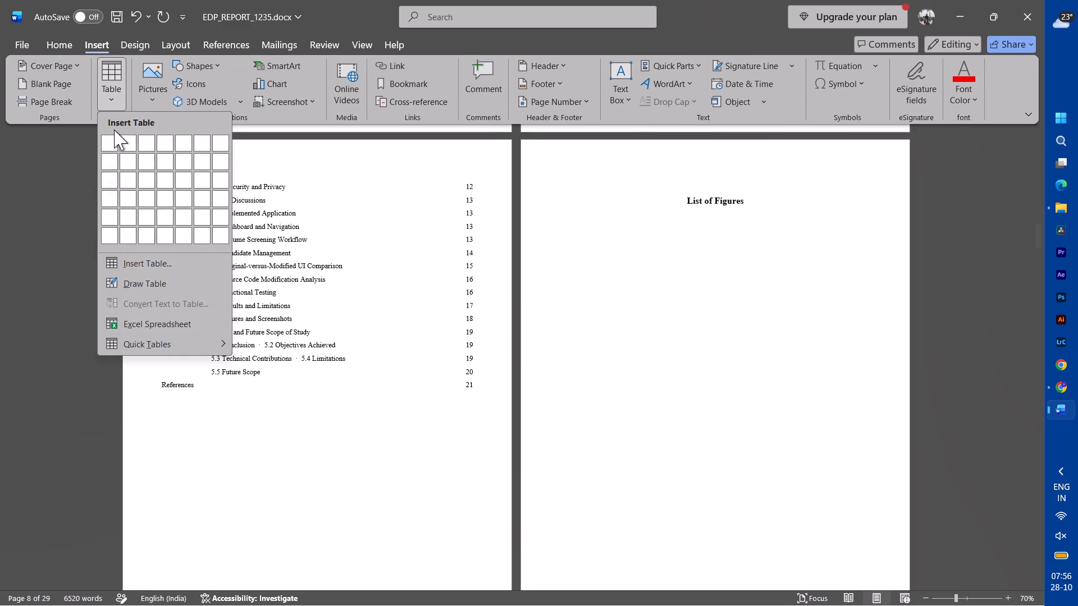
left_click(150, 155)
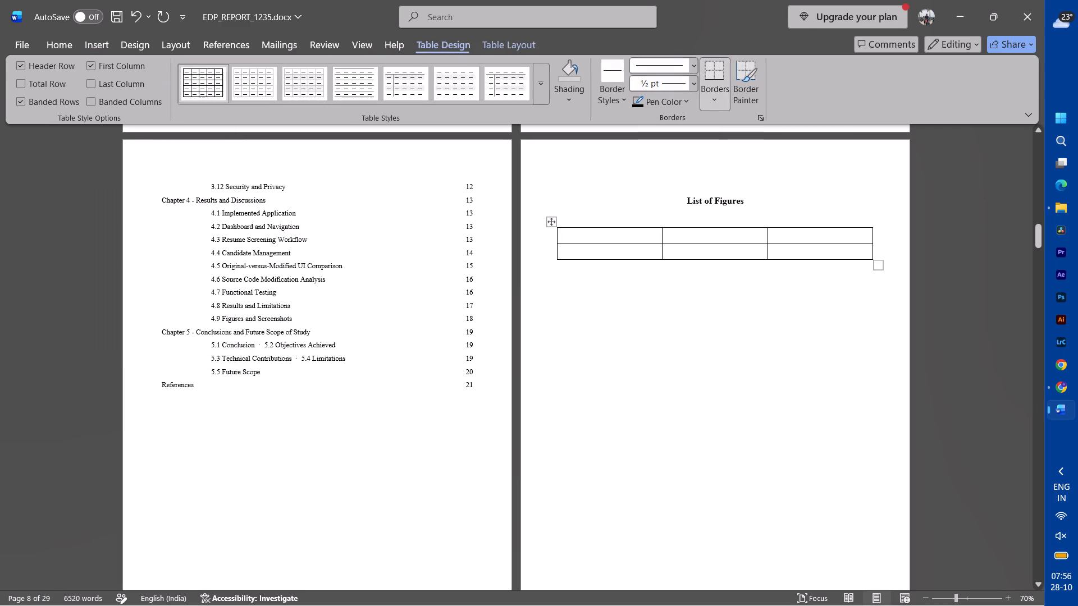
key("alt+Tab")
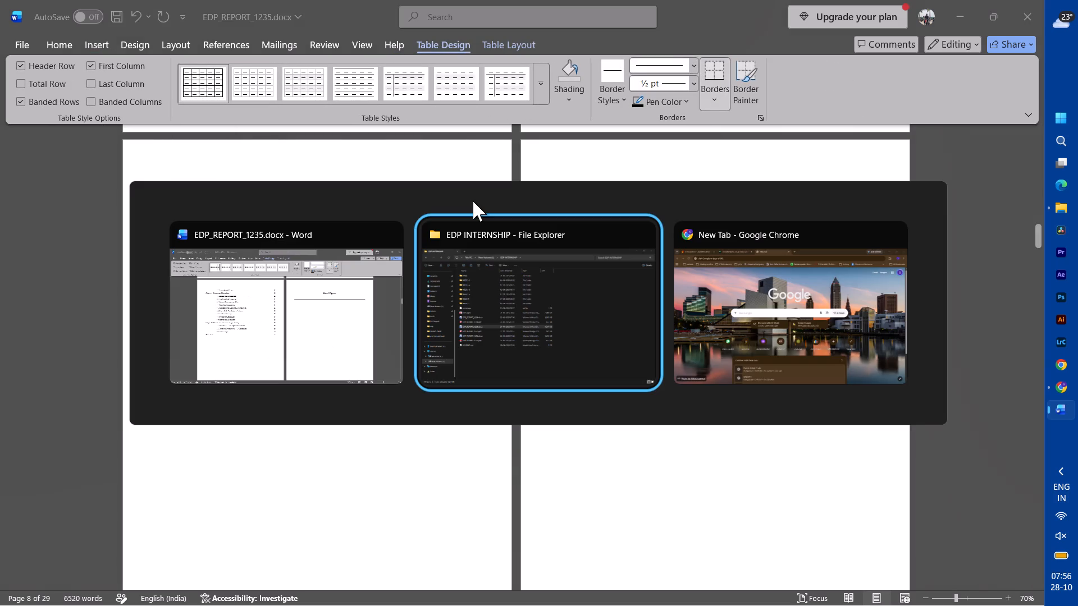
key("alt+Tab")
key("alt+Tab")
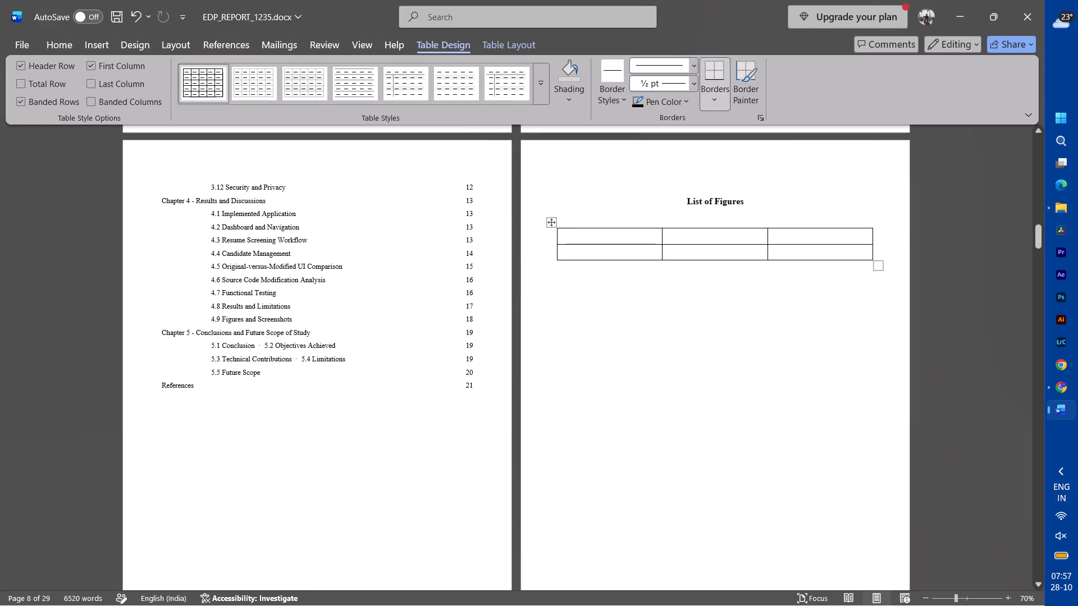
Enter the column headers "Figure", "Title" and "Page" in the first row of the table.
type("Figure")
key("Tab")
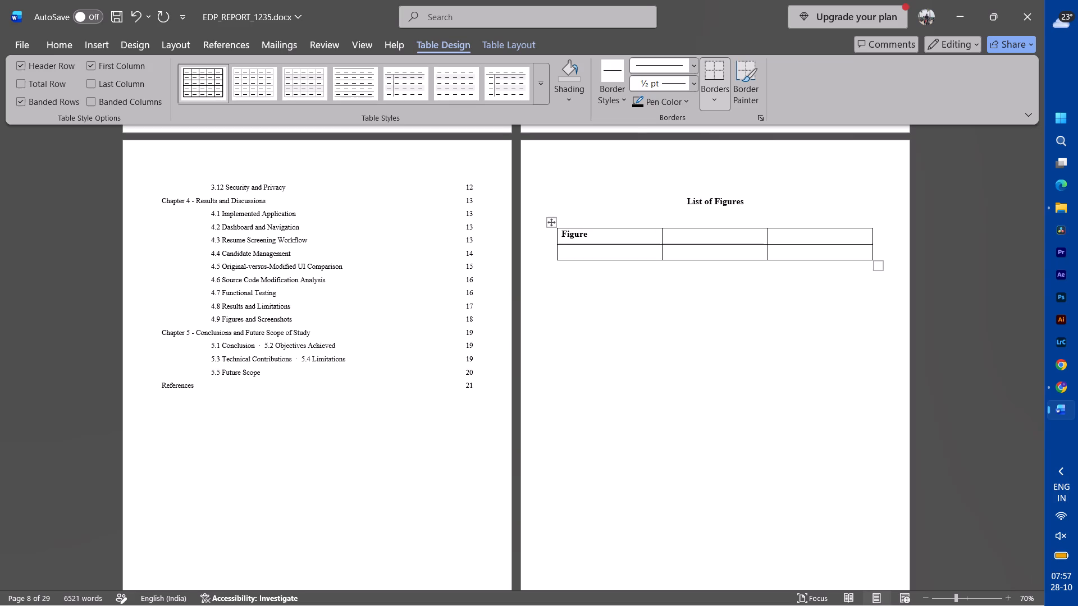
type("Title")
key("Tab")
type("Page")
Set the text of the whole List of Figures table to 12 pt and centre the table between the margins.
left_click(546, 222)
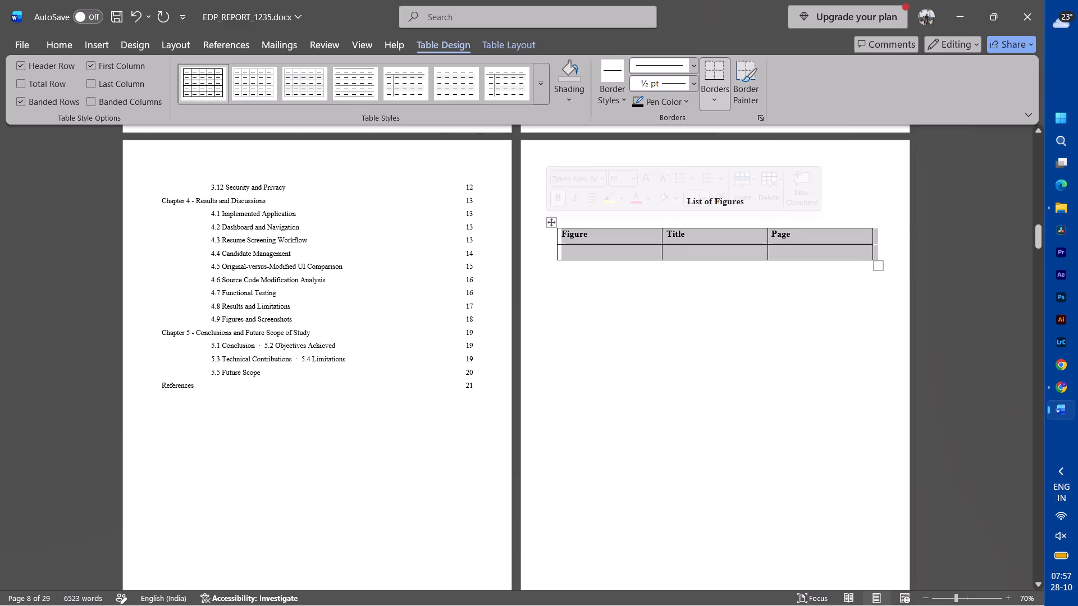
left_click(101, 43)
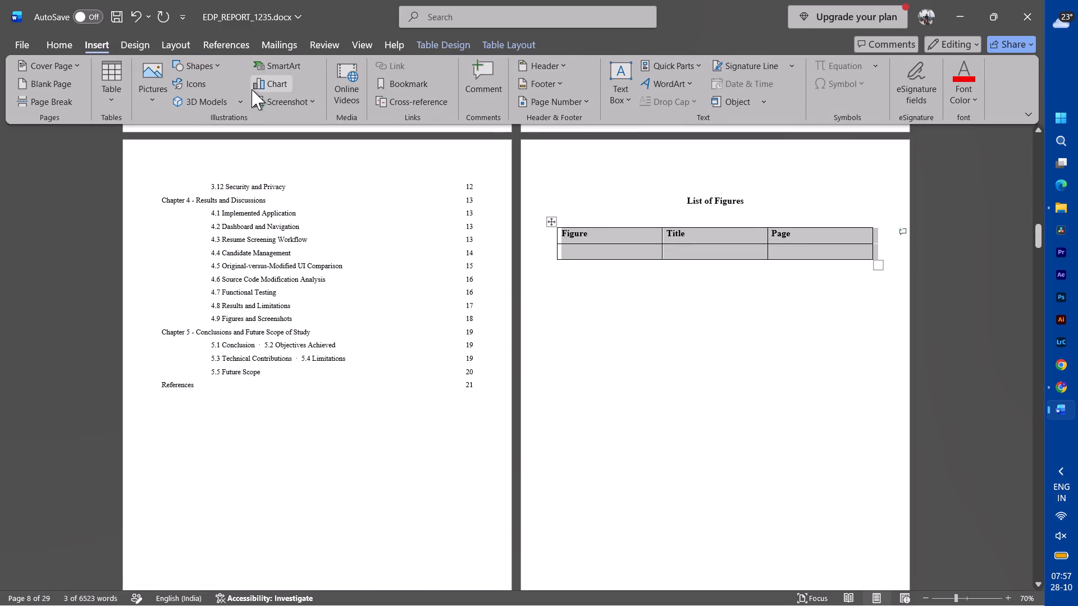
left_click(63, 45)
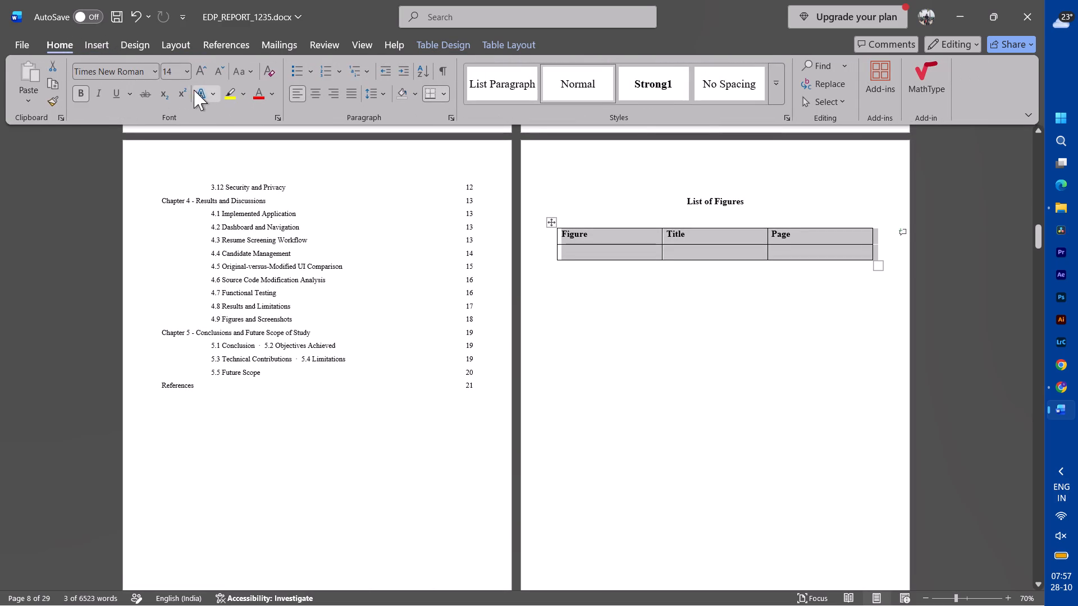
left_click(166, 66)
type("12")
key("Return")
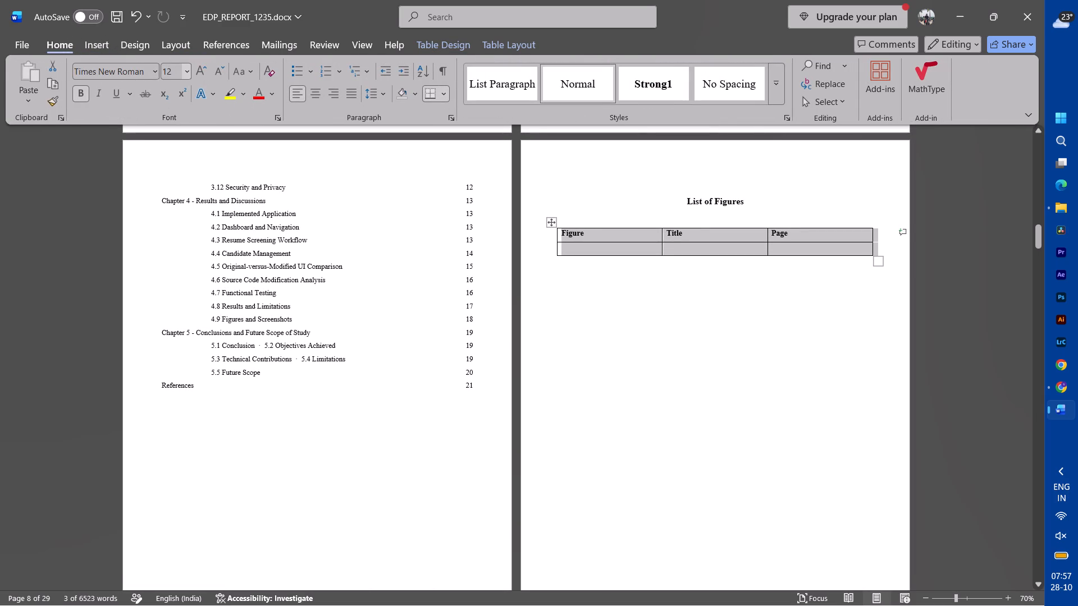
left_click(318, 98)
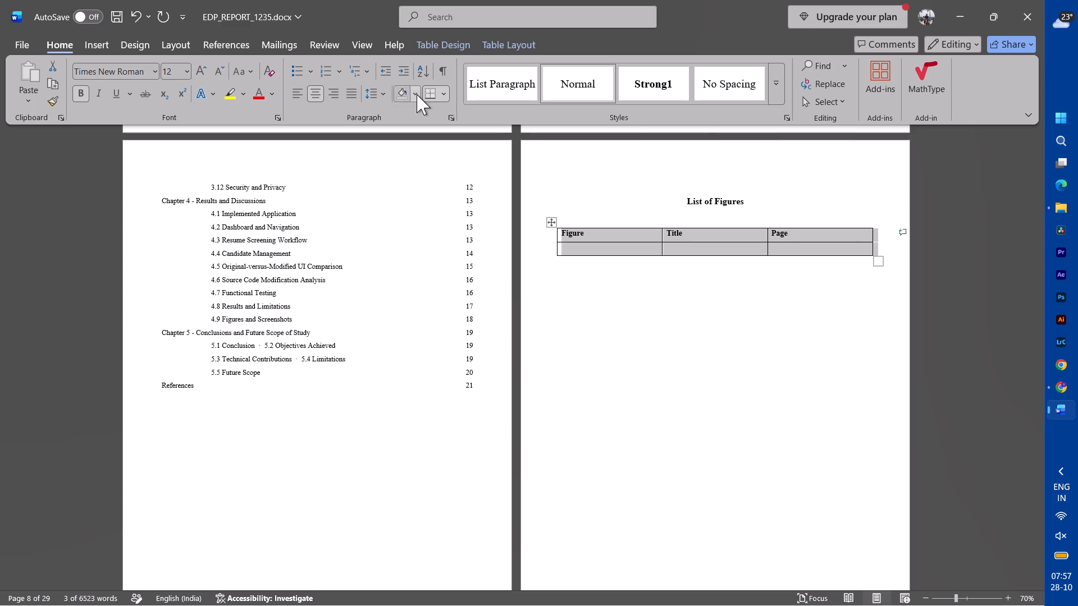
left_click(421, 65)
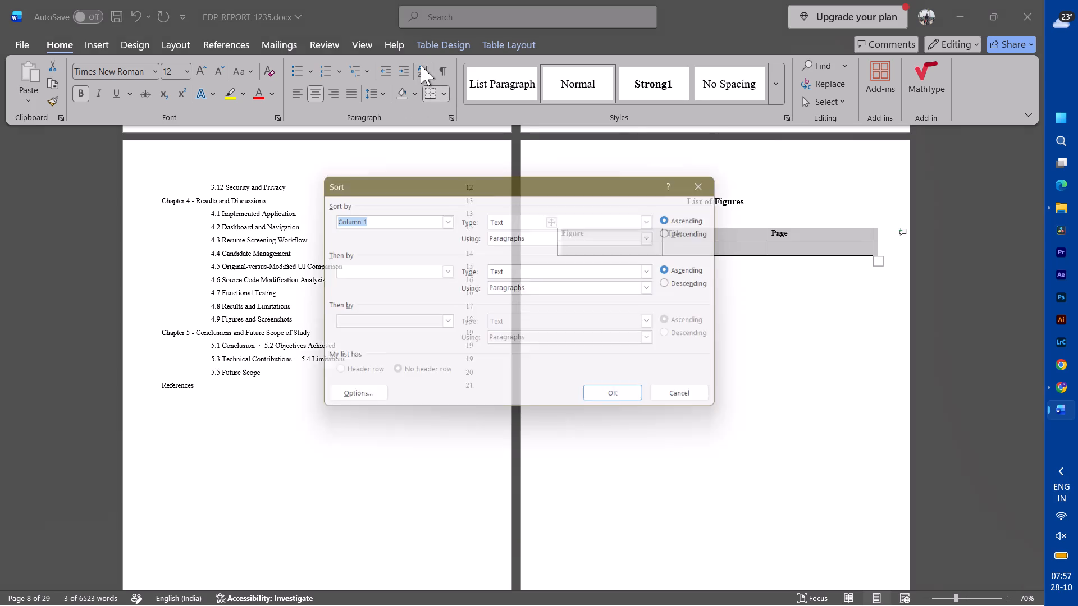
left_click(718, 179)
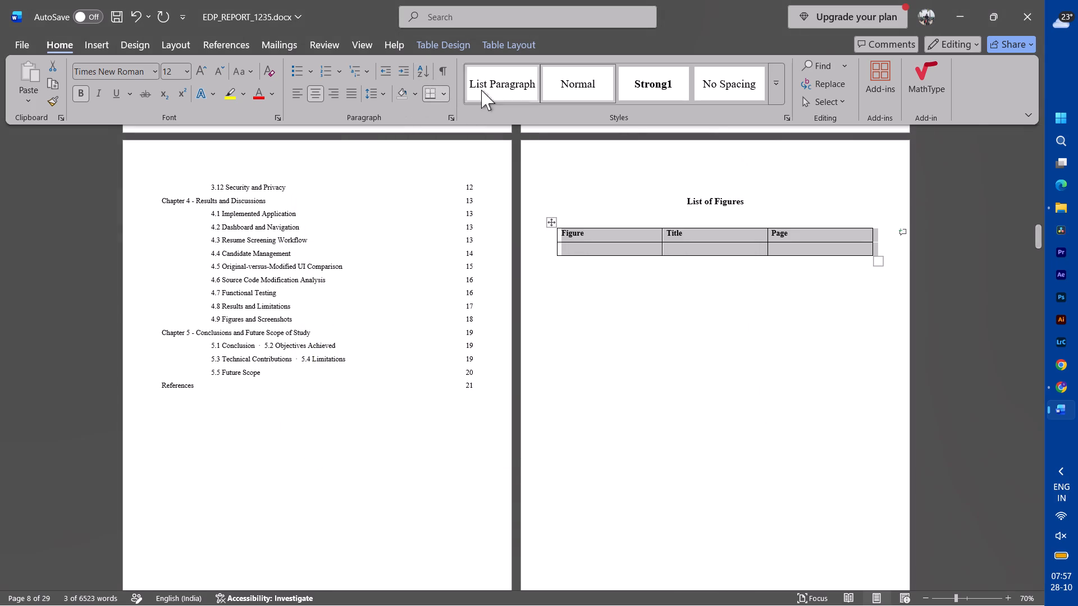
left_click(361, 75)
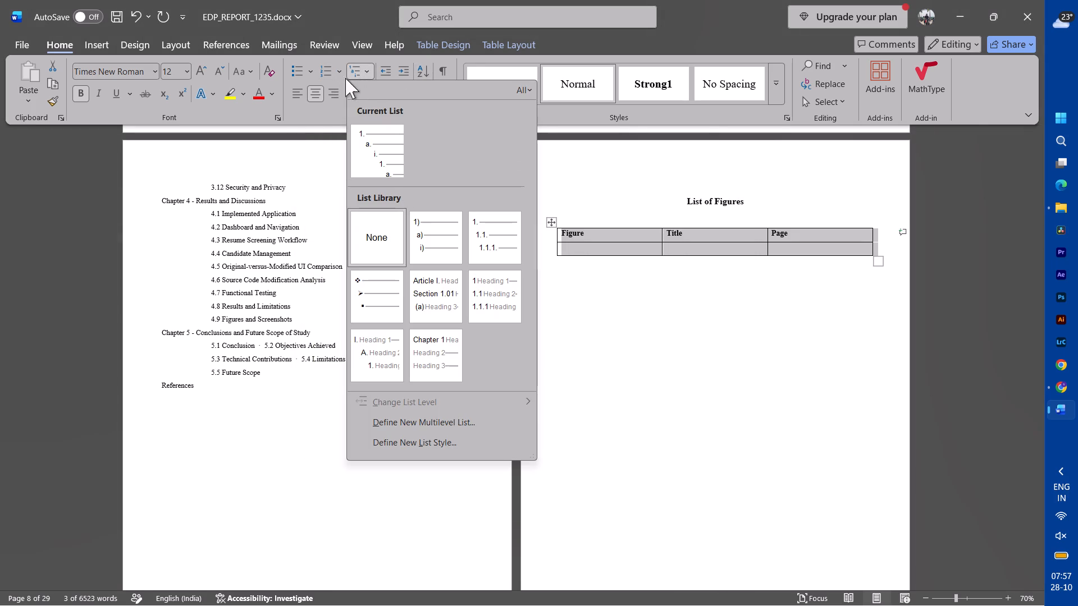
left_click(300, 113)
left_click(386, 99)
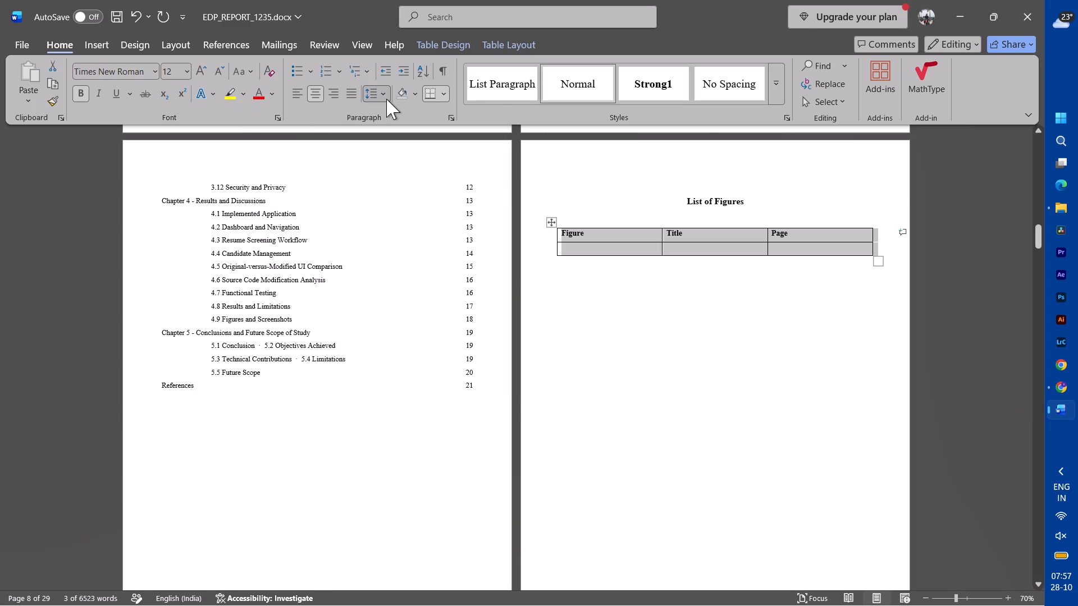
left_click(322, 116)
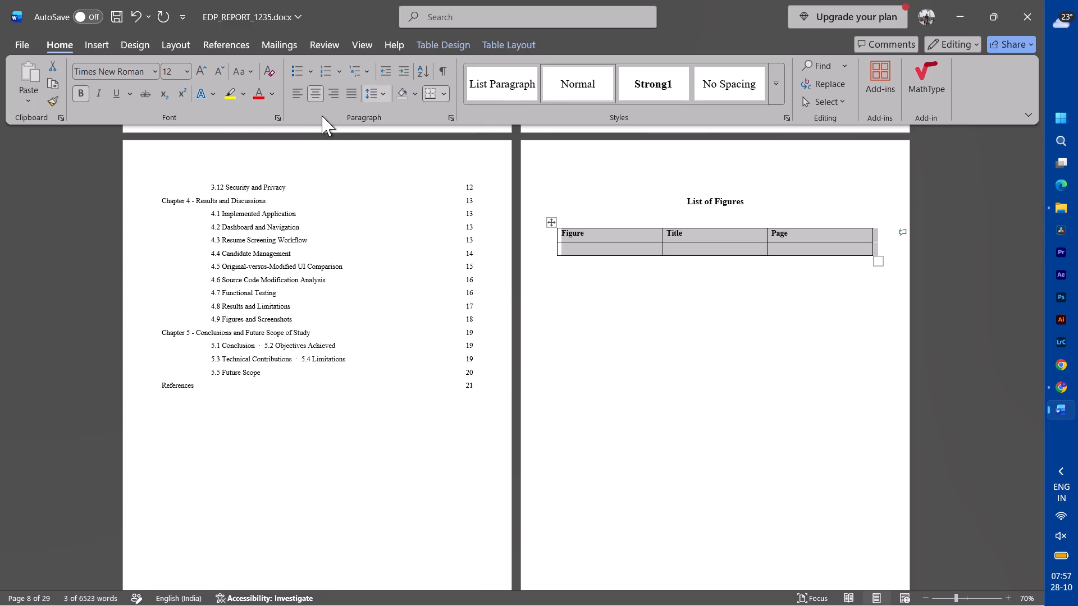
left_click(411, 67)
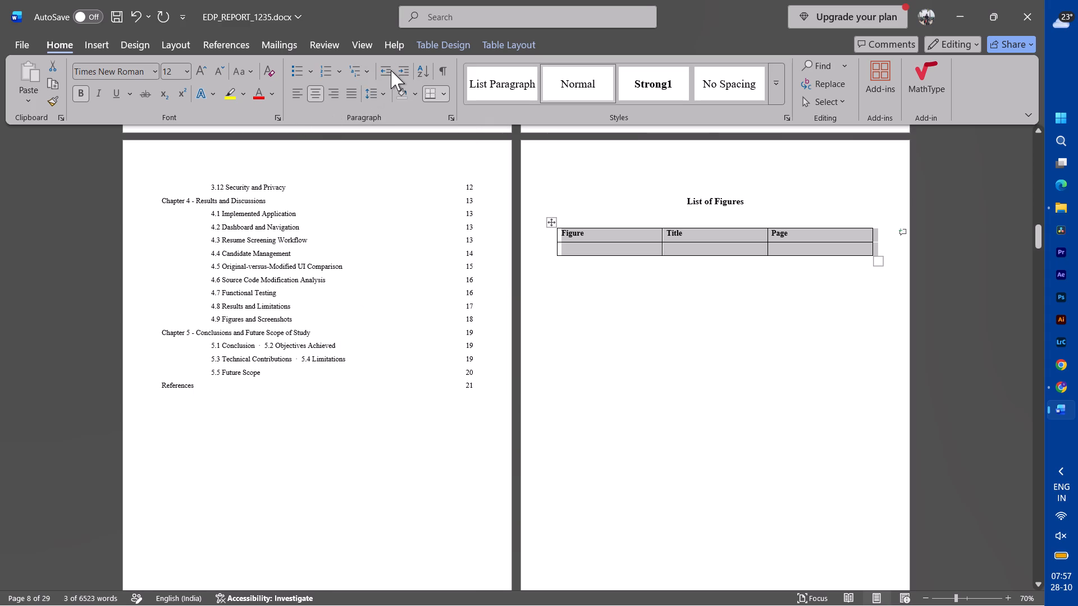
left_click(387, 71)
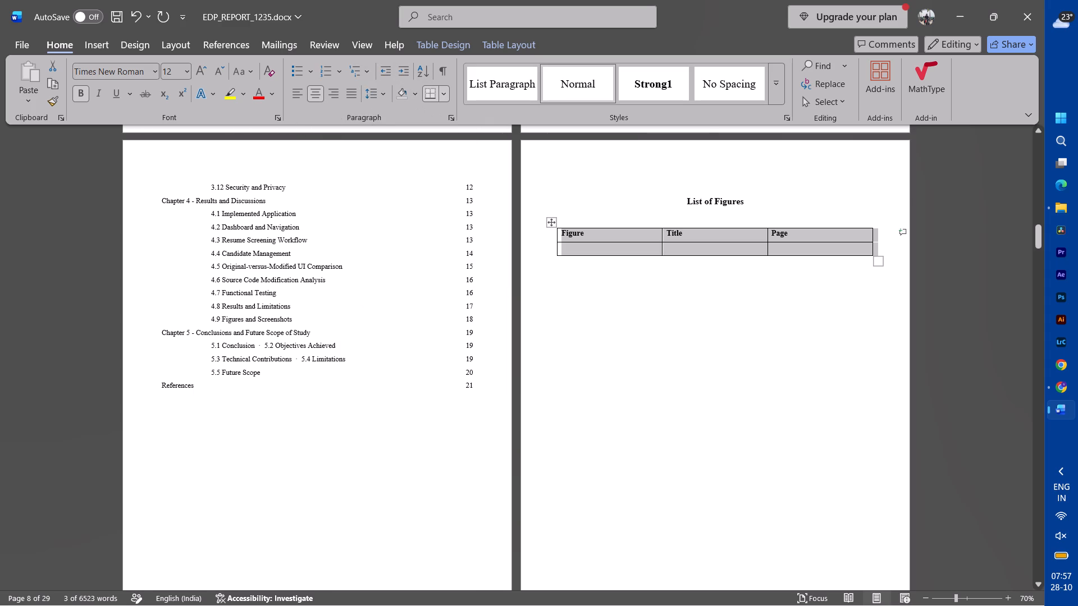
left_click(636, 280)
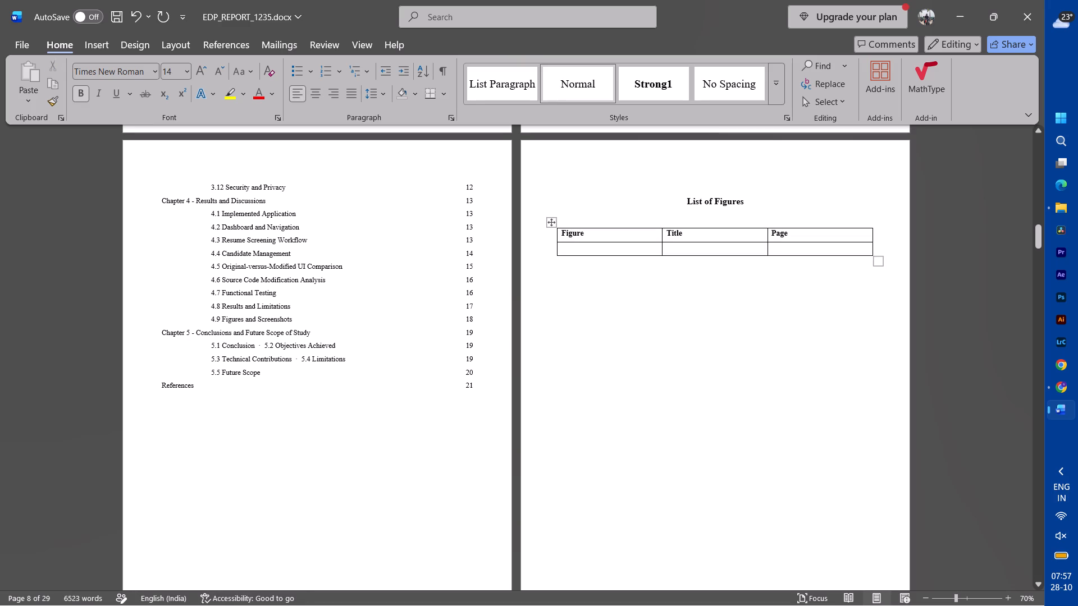
Centre the text within all cells of both rows of the List of Figures table.
left_click(562, 235)
key("ctrl+shift+Up")
key("ctrl+shift+Down")
key("ctrl+shift+Down")
key("ctrl+shift+Down")
key("ctrl+shift+Down")
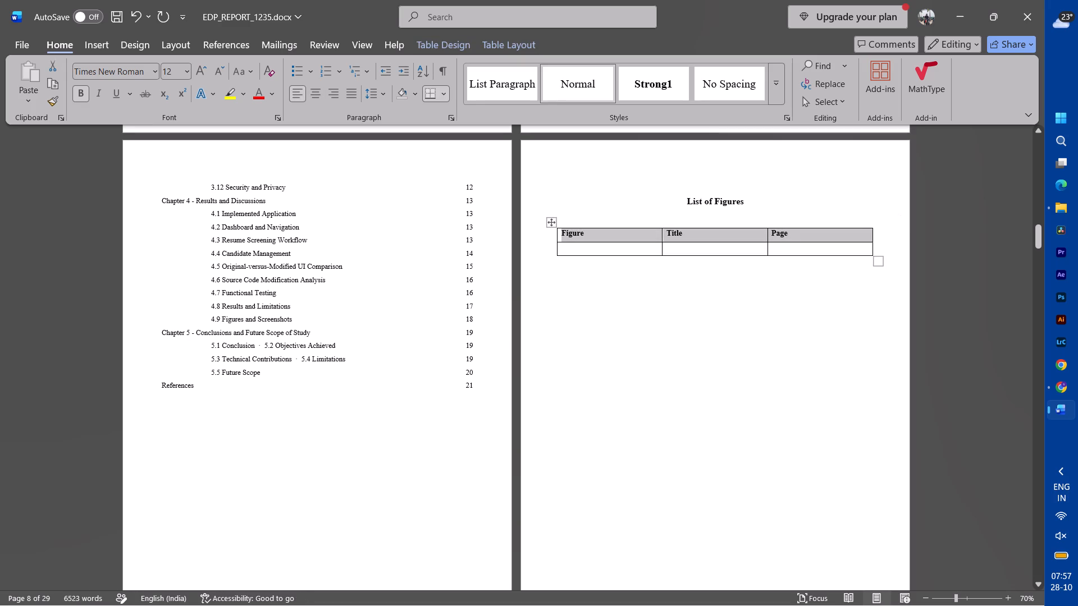
key("ctrl+shift+Down")
key("ctrl+shift+Down")
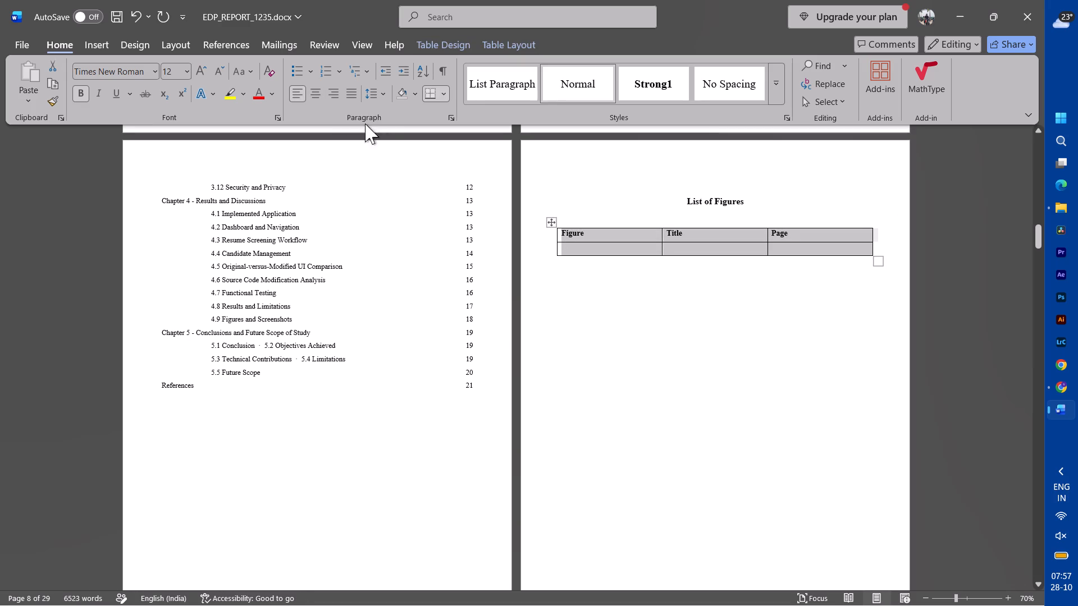
left_click(316, 92)
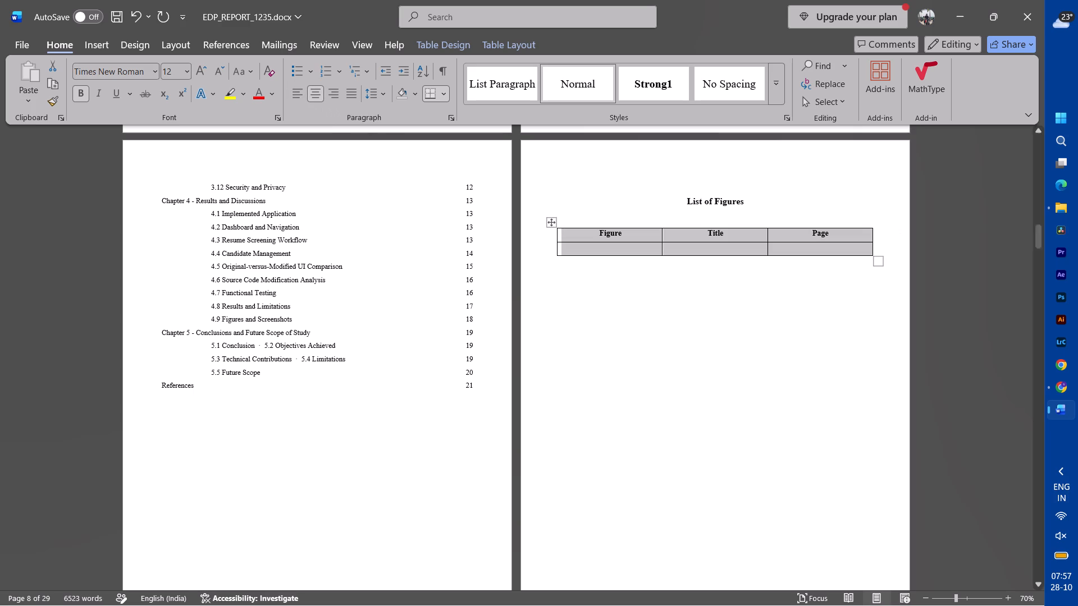
Fill the row below the headers with figure number 4.1, title "Overview Dashboard" and page 13.
key("Down")
key("Up")
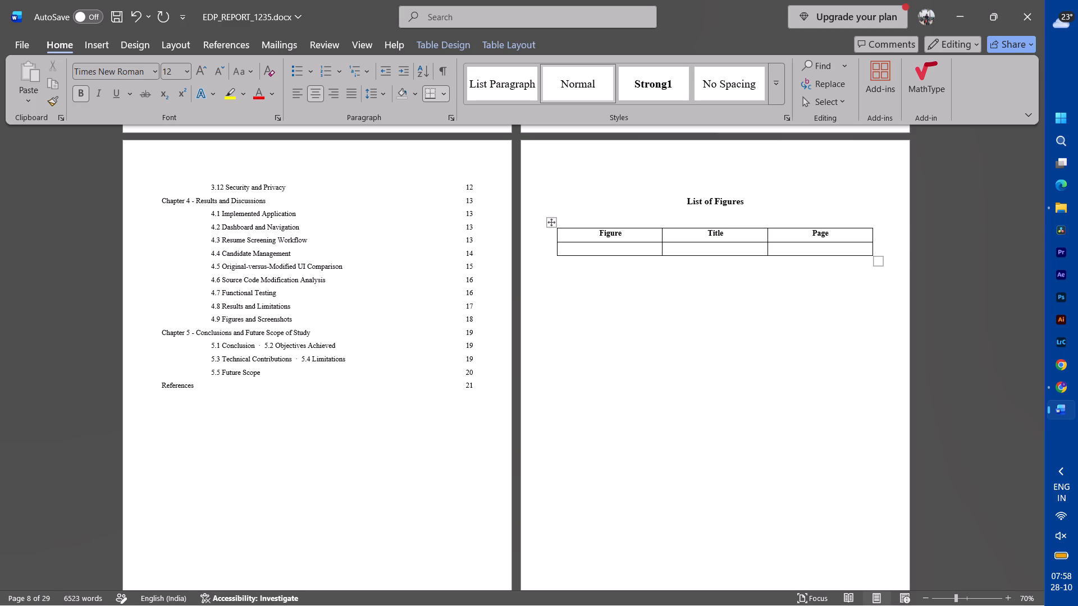
type("Over")
type("view Dashboard")
key("Tab")
key("shift+Tab")
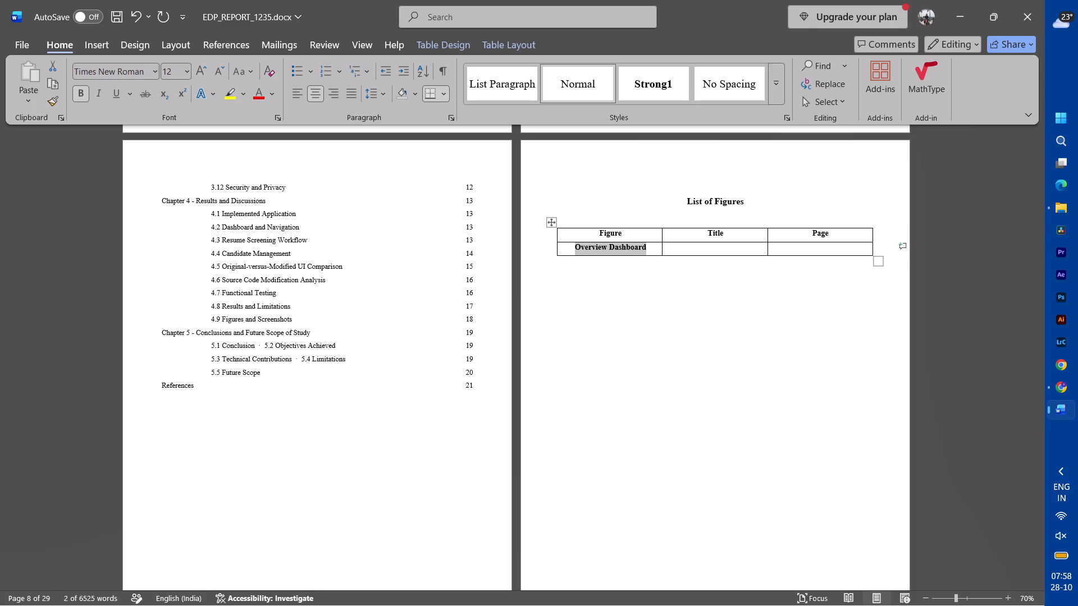
key("ctrl+x")
key("Tab")
key("ctrl+v")
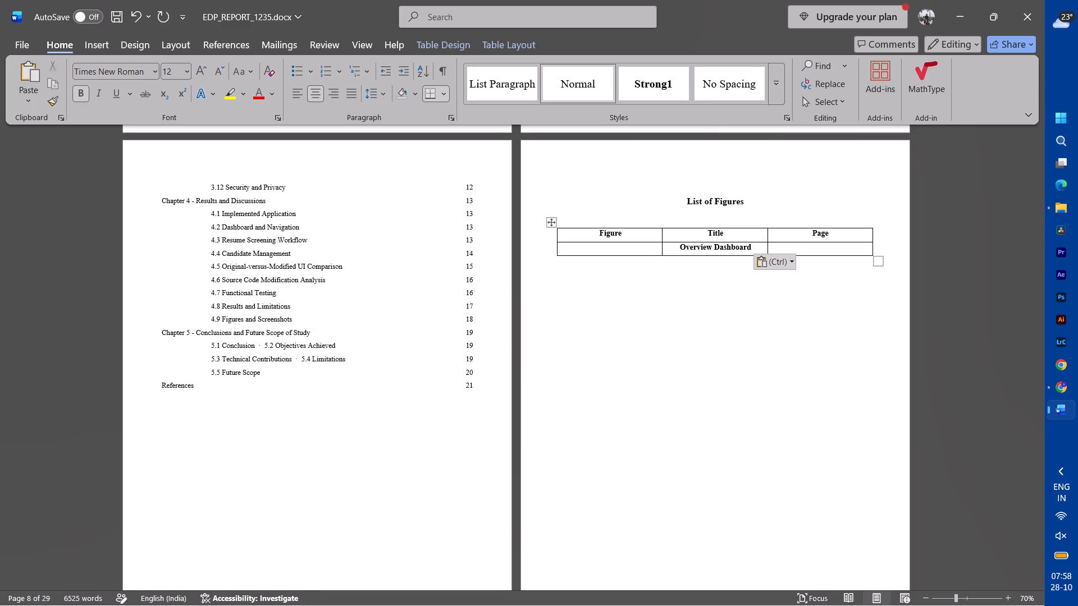
key("shift+Tab")
type("4.1")
key("Tab")
key("Tab")
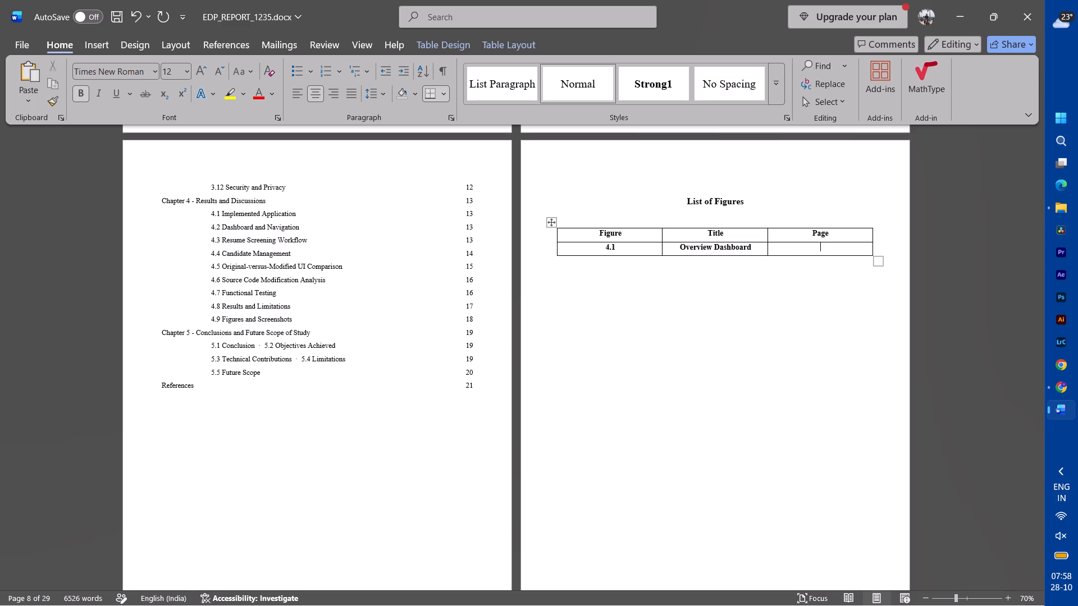
type("13")
Insert four empty rows below the "Overview Dashboard" row of the table.
left_click(880, 261)
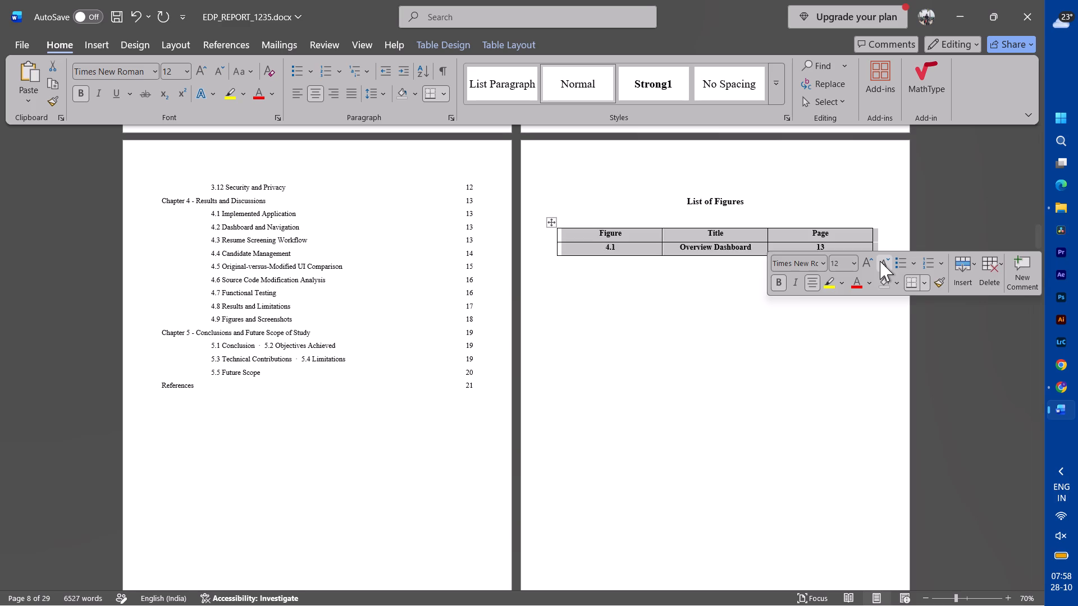
left_click(957, 265)
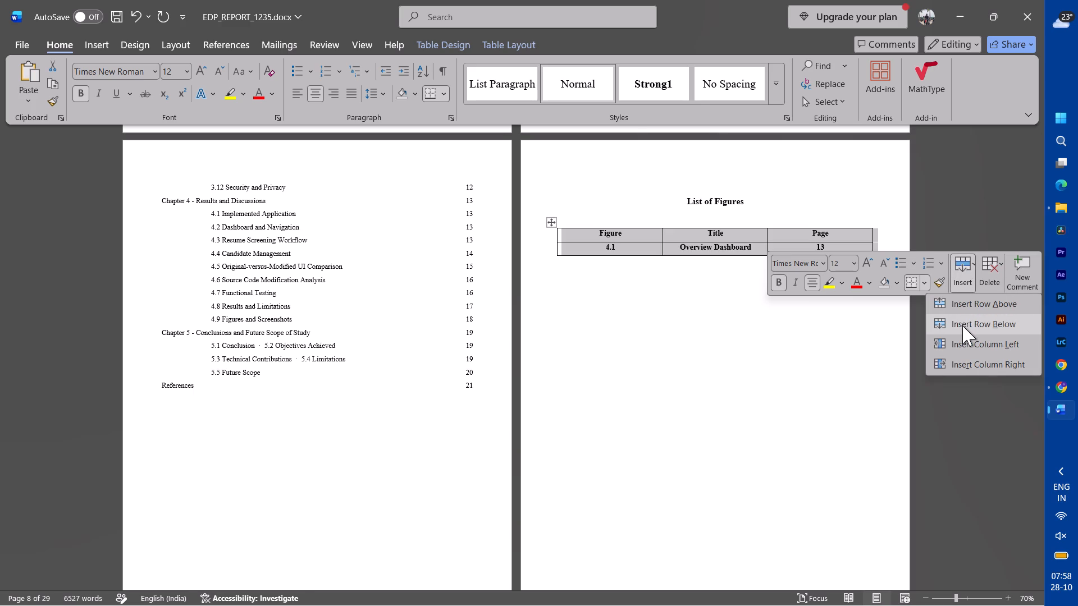
left_click(962, 325)
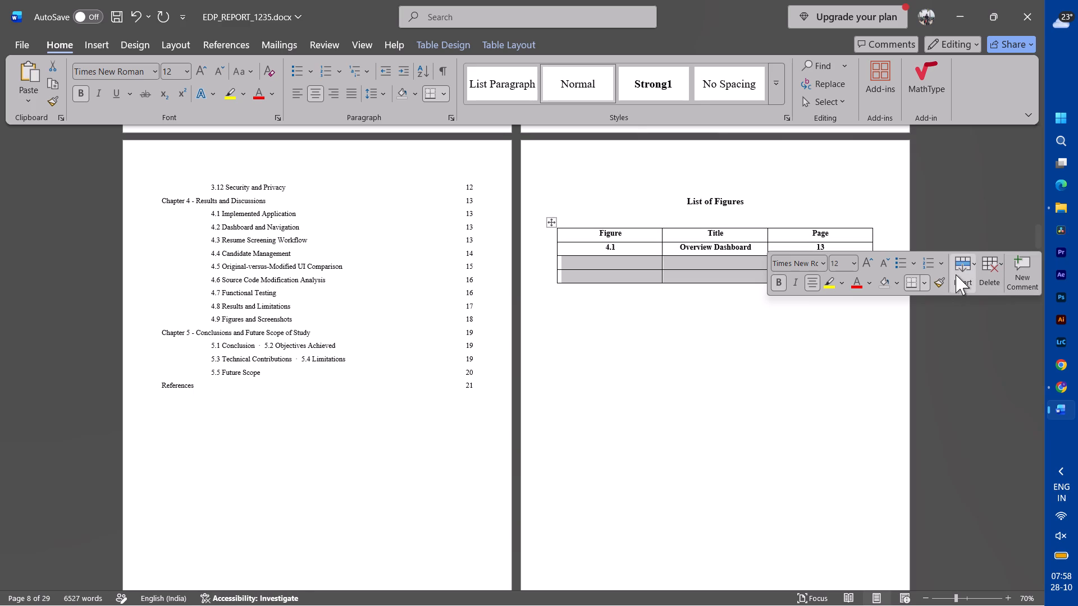
left_click(960, 273)
left_click(960, 321)
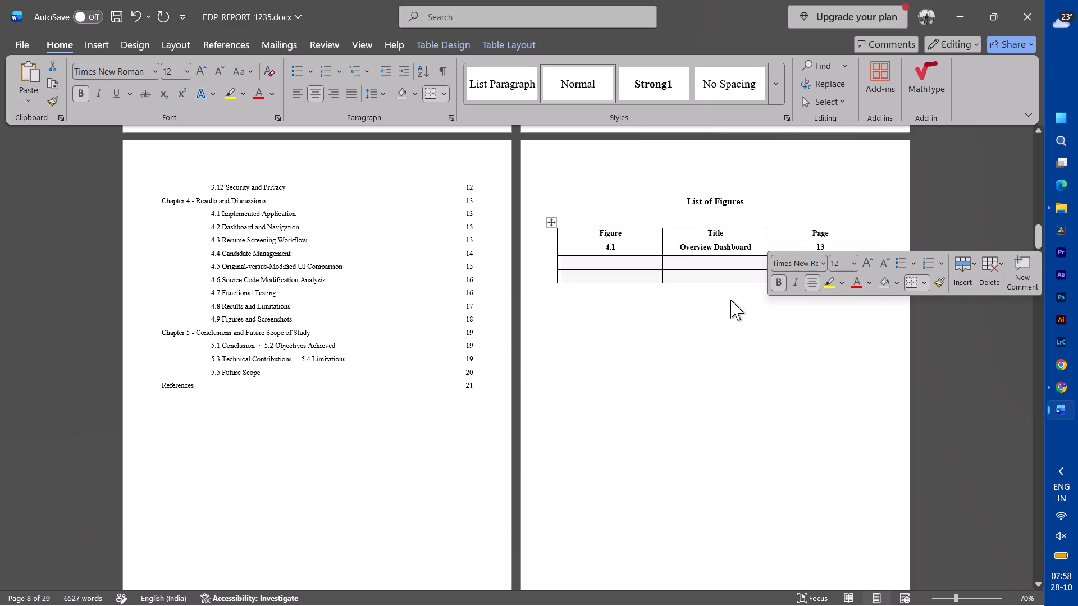
Enter 4.3 in the Figure column of the first empty row below the "Overview Dashboard" entry.
left_click(614, 258)
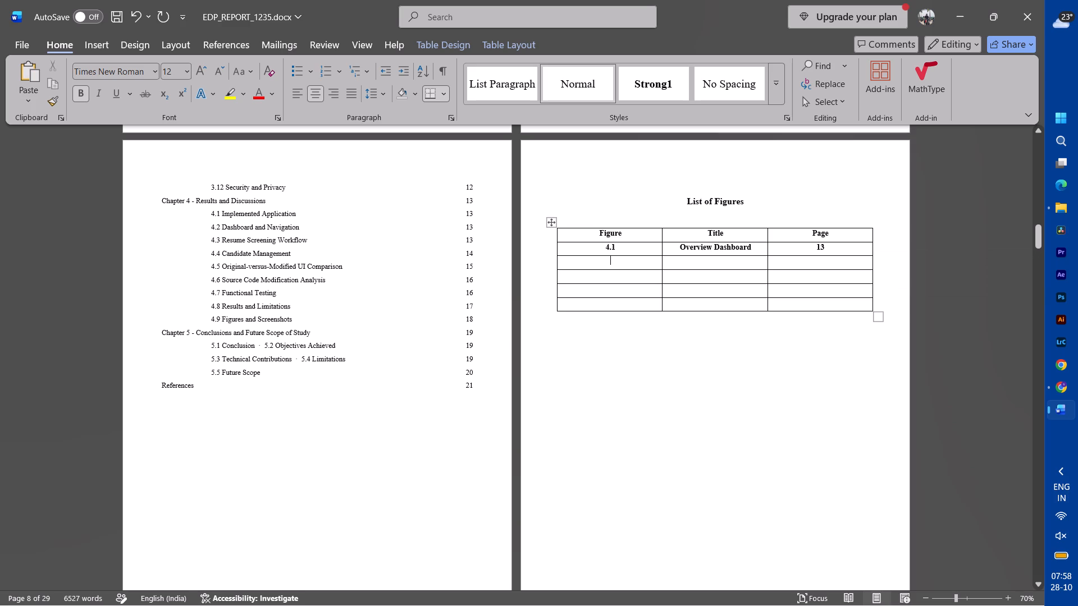
type("4.3")
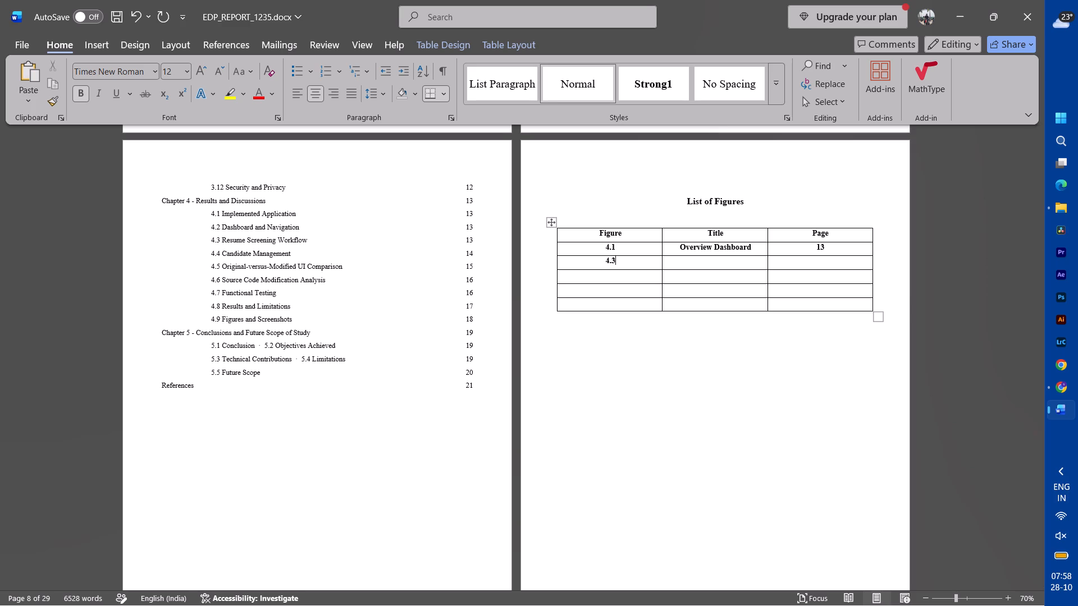
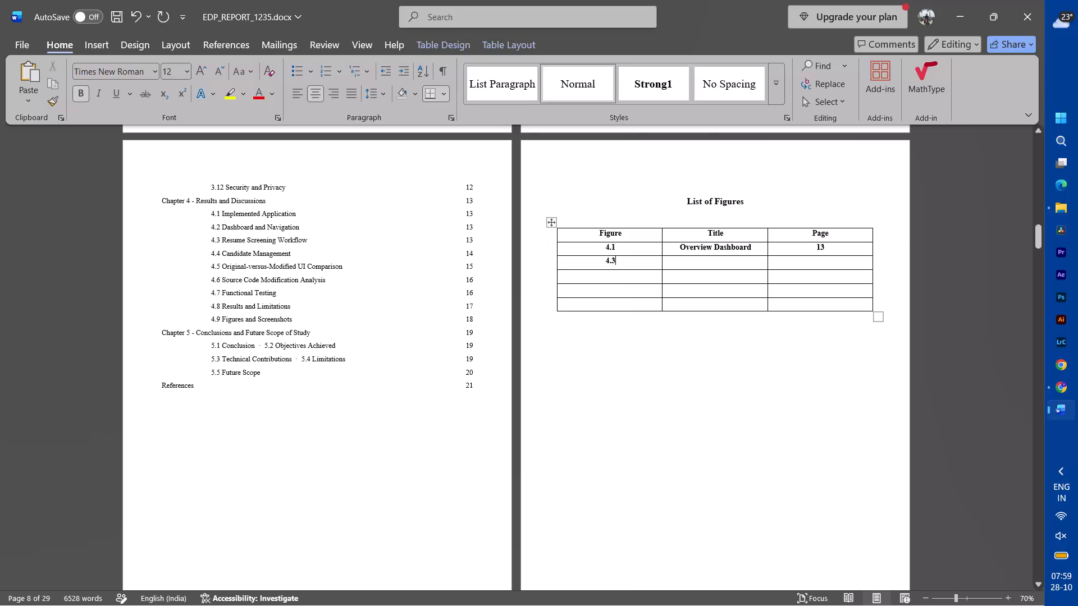
Move the 4.1 "Overview Dashboard" entry with page 13 from the first row under the headers to the row below 4.3.
left_click(596, 245)
key("ctrl+shift+Right")
key("ctrl+shift+Right")
key("ctrl+shift+Right")
key("ctrl+shift+Right")
key("ctrl+shift+Right")
key("ctrl+shift+Right")
key("ctrl+shift+Right")
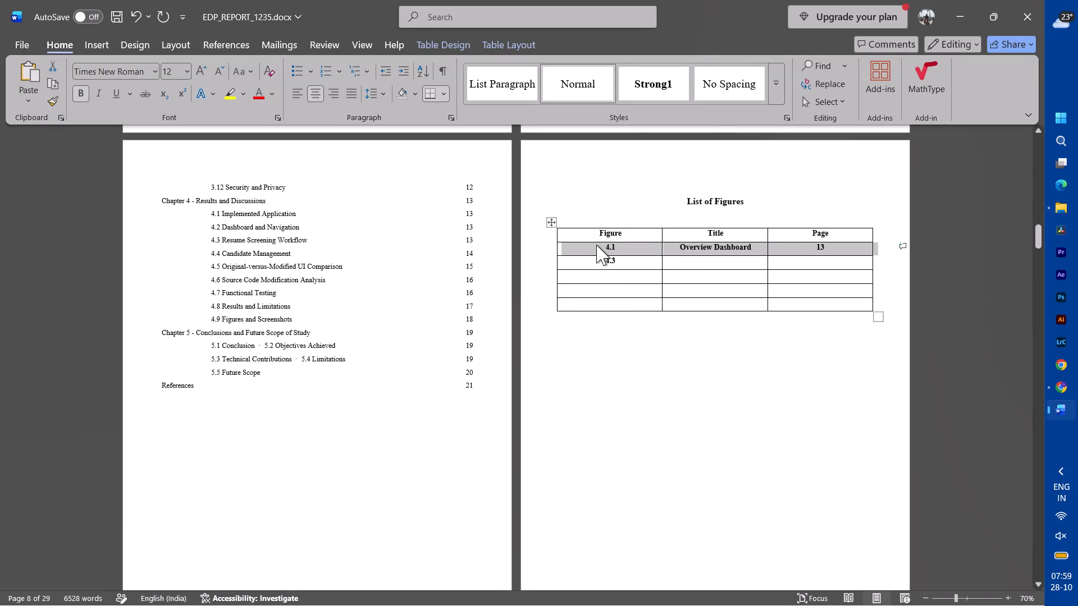
key("ctrl+shift+Left")
key("ctrl+x")
key("Down")
key("Down")
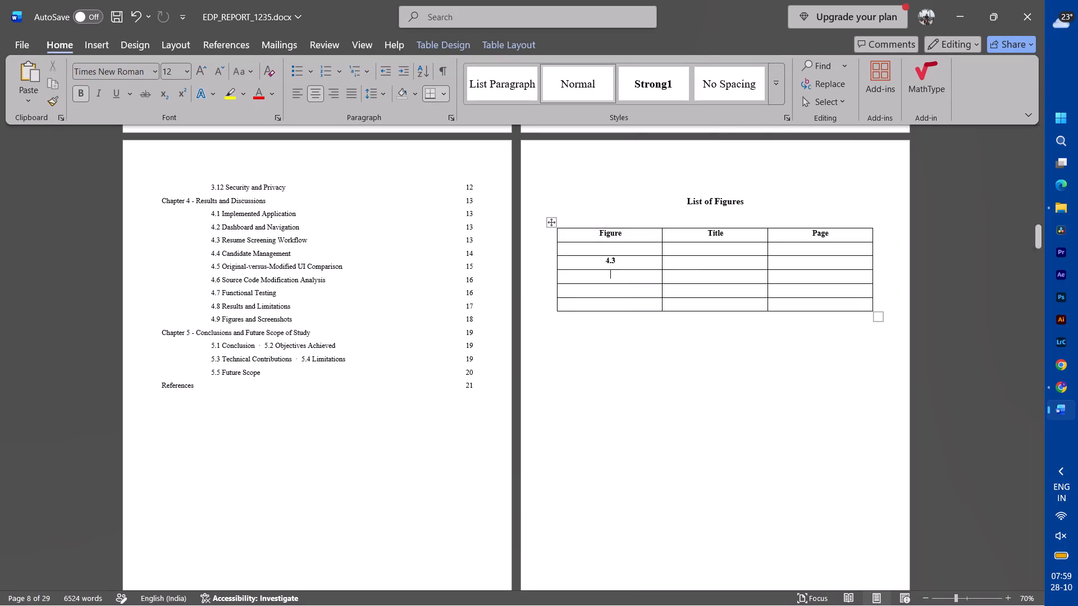
key("ctrl+v")
Fill the emptied row under the headers with figure number 3.1 and title "System Architecture of Resume Screener".
key("Up")
key("Up")
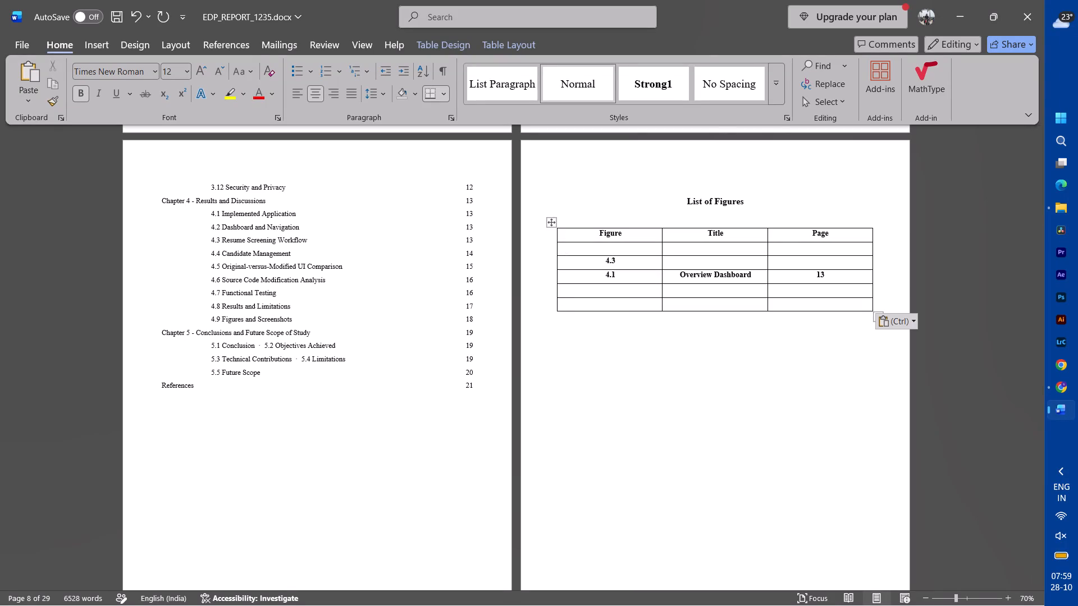
type("3.")
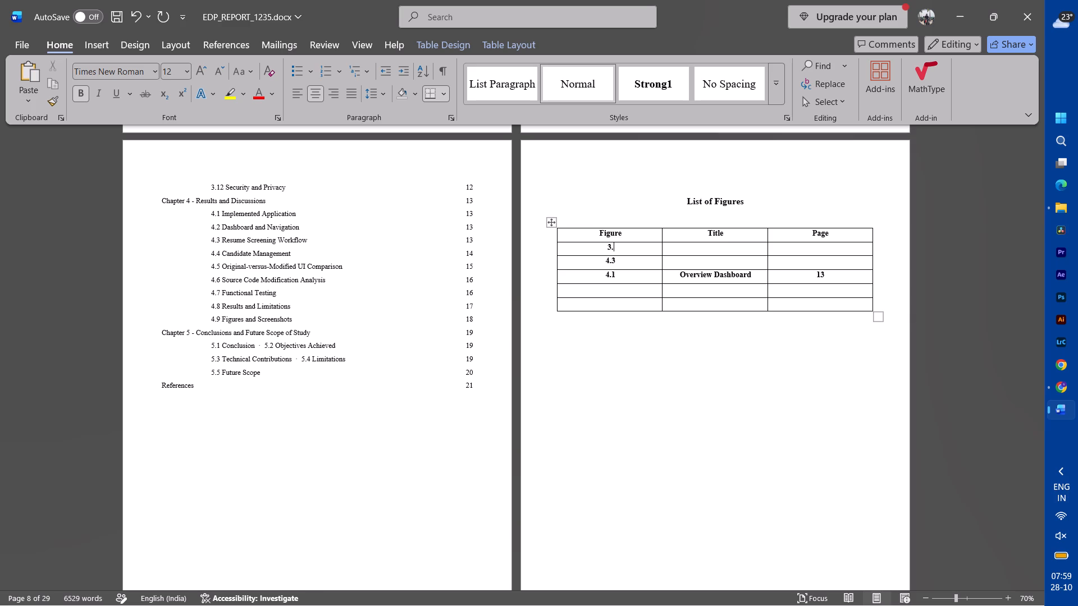
key("1")
key("Tab")
type("System")
key("space")
type("Architec")
type("ture")
key("space")
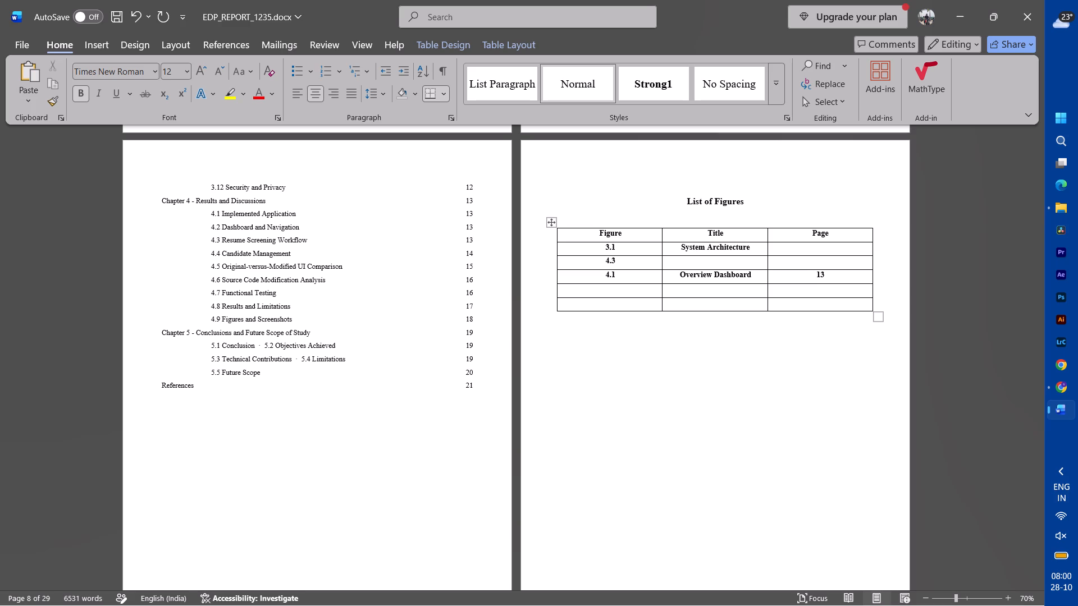
type("of Resume Screener")
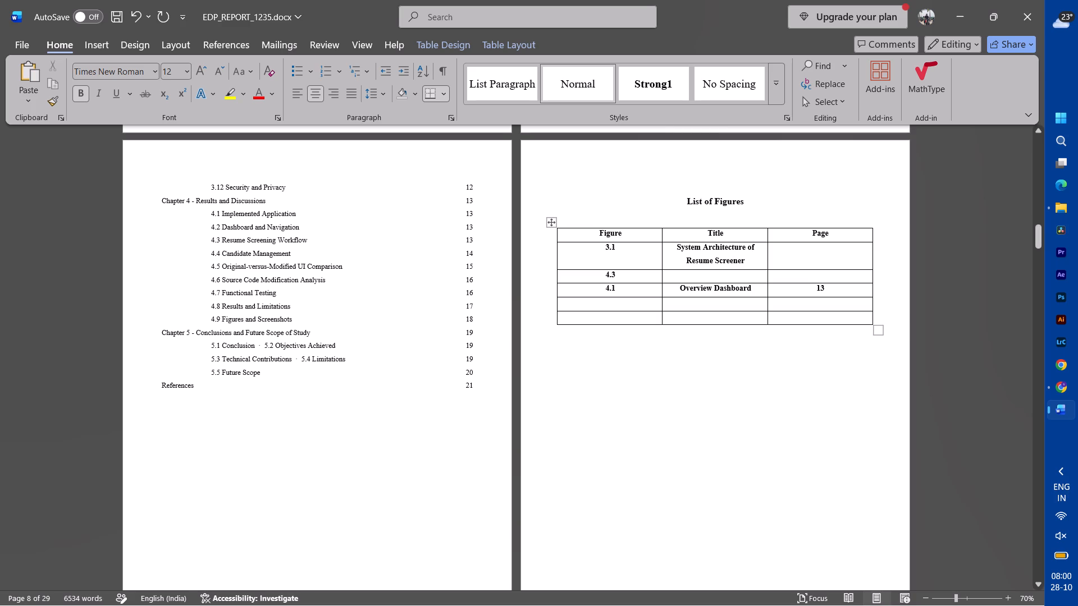
Remove the bold formatting from all List of Figures table rows below the header row.
left_click_drag(842, 317, 599, 262)
left_click(175, 70)
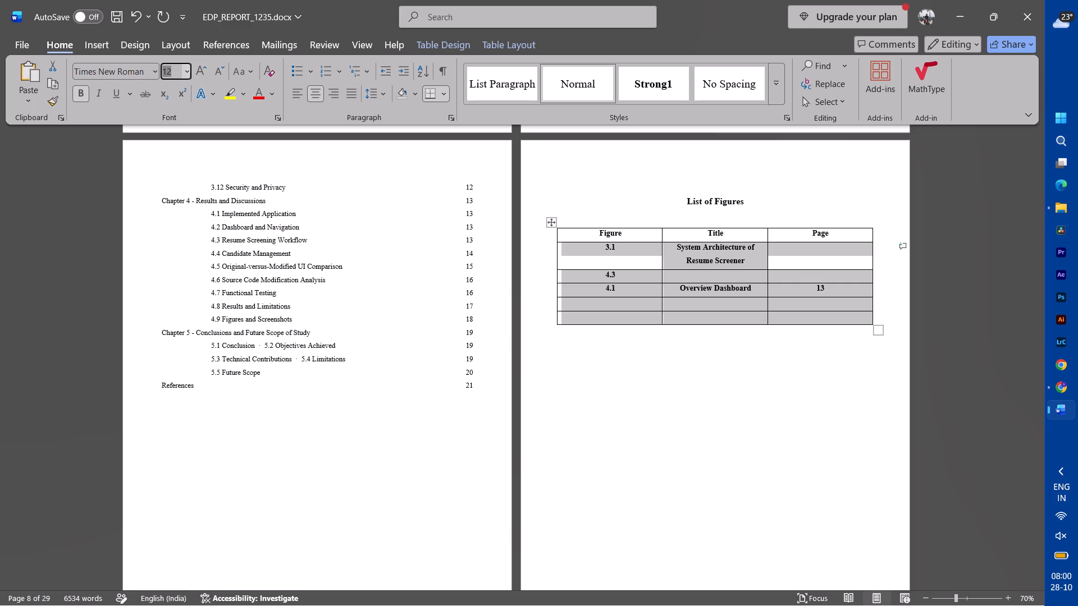
key("ctrl+b")
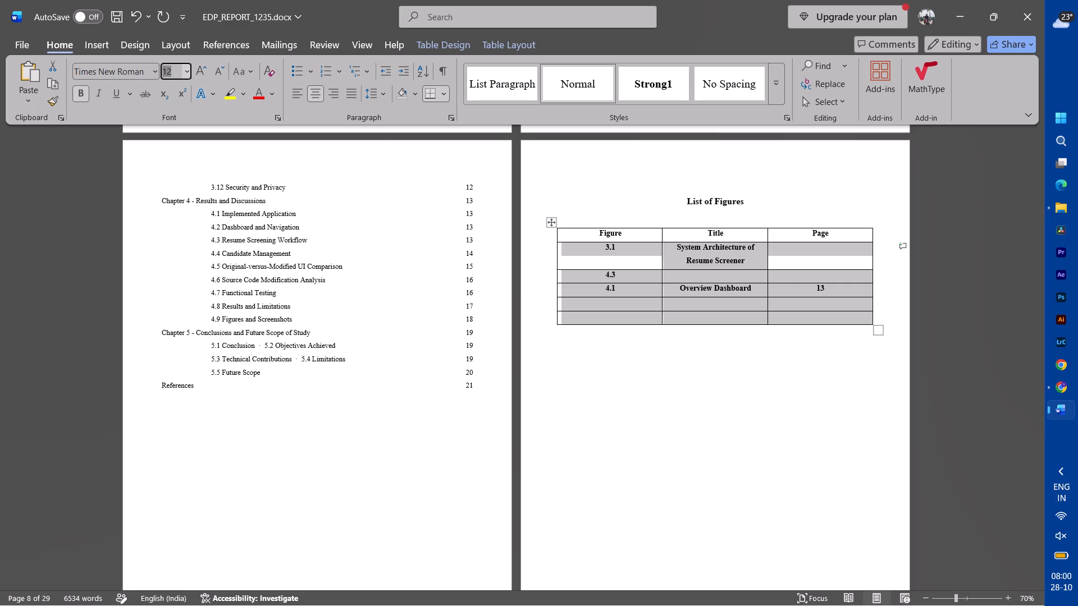
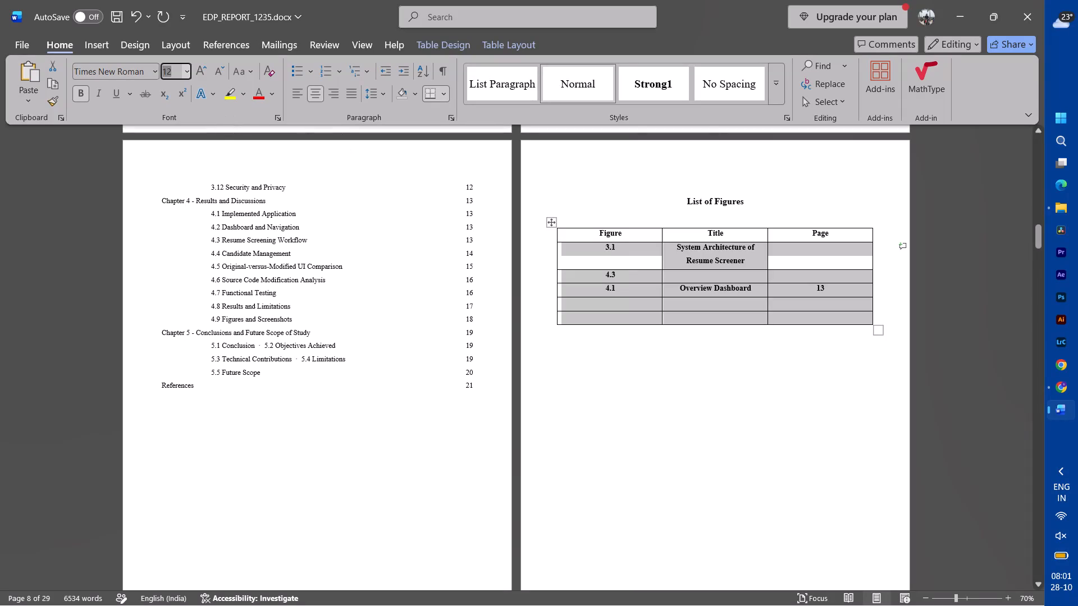
Remove the bold formatting from all List of Figures table rows below the header row.
left_click(605, 254)
key("ctrl+shift+Down")
key("ctrl+shift+Down")
key("ctrl+shift+Down")
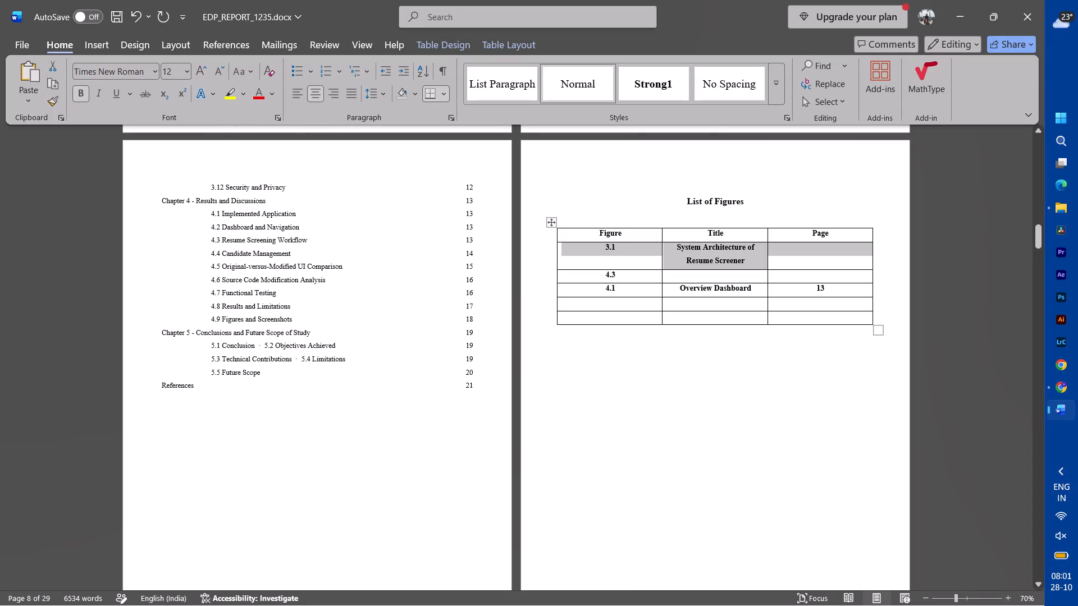
key("ctrl+shift+Down")
key("ctrl+shift+Down")
key("ctrl+shift+Down")
key("ctrl+shift+Down")
key("ctrl+shift+Down")
key("ctrl+shift+Down")
key("ctrl+shift+Down")
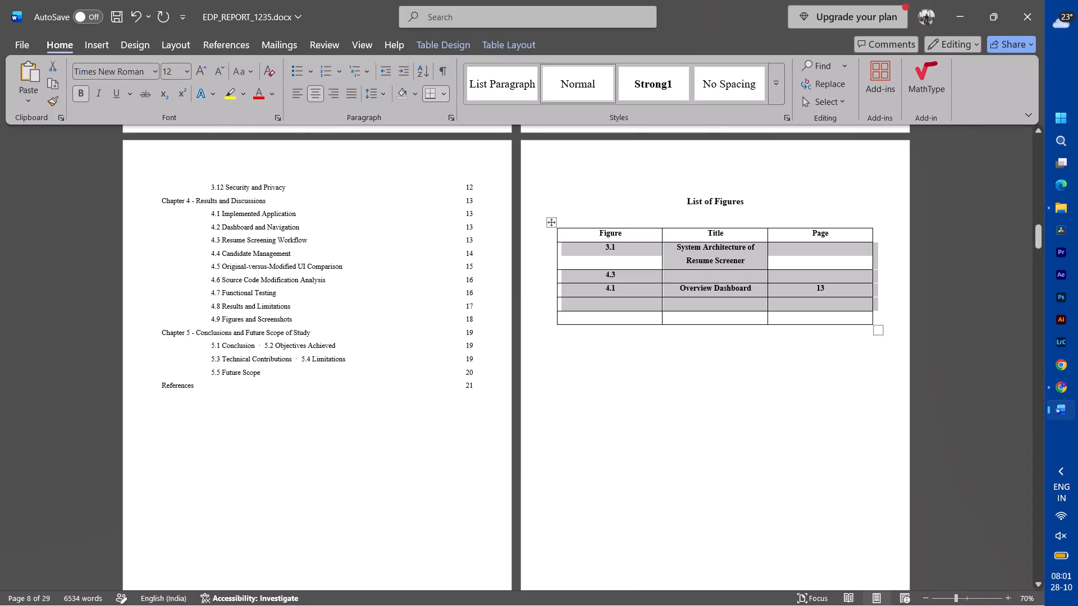
key("ctrl+shift+Down")
key("ctrl+b")
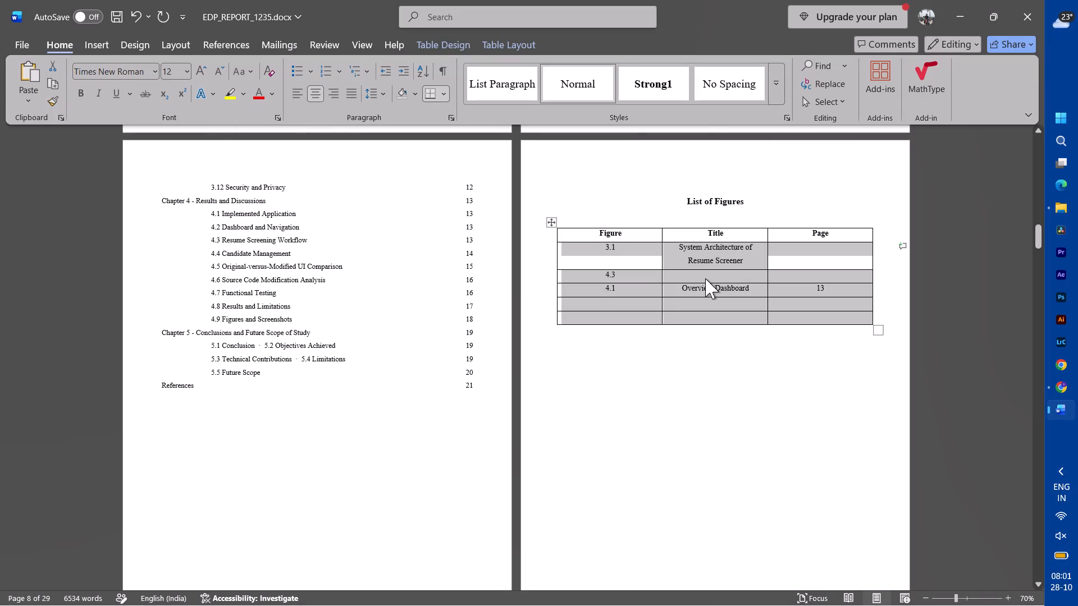
left_click(705, 278)
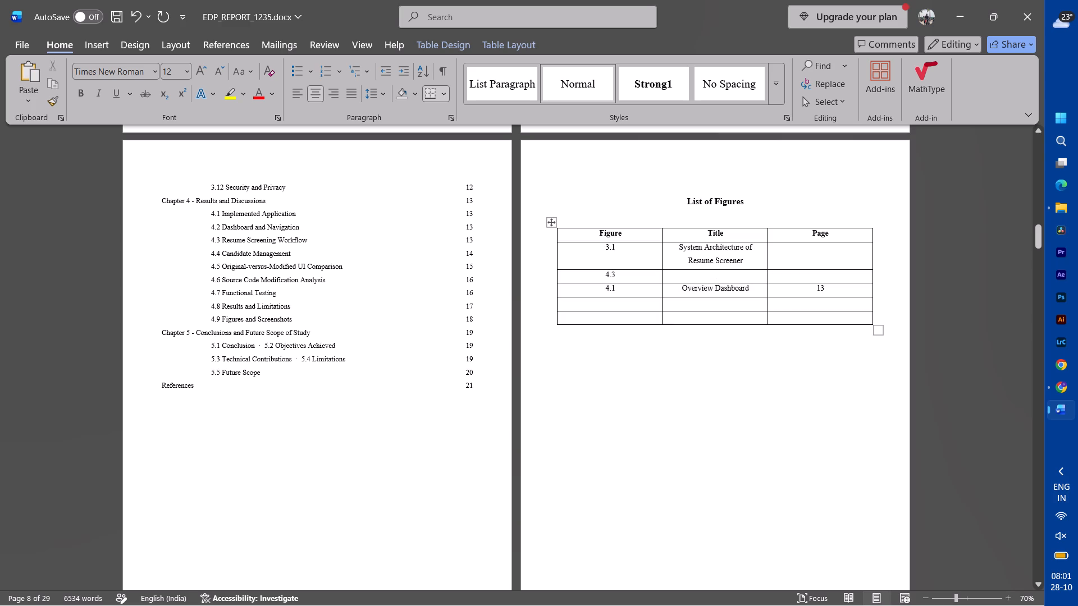
Narrow the Figure and Page columns of the List of Figures table, giving the Title column the freed width.
left_click_drag(661, 258, 604, 264)
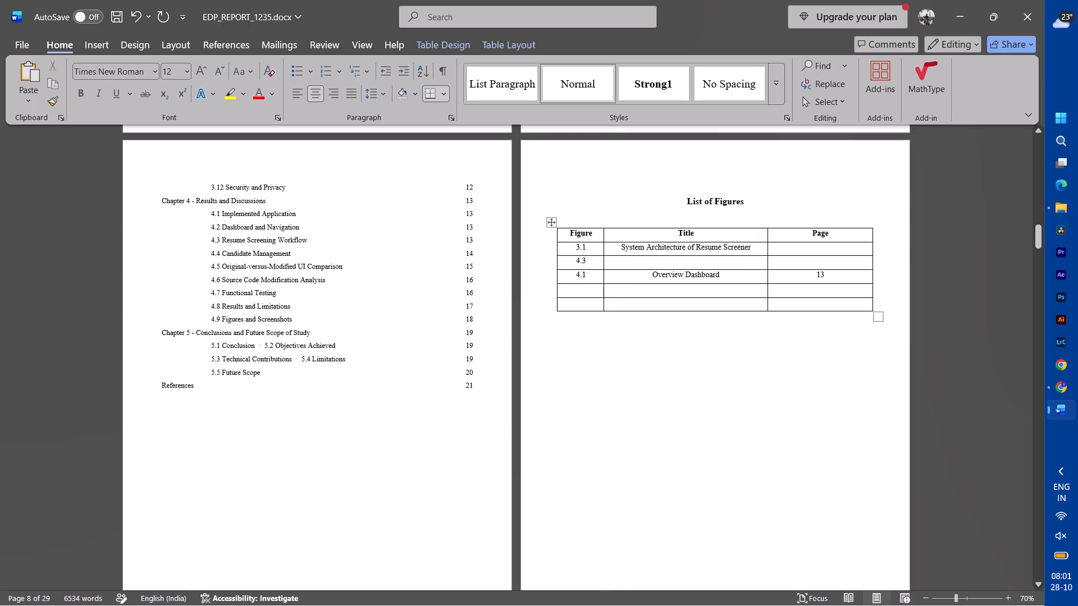
left_click_drag(768, 259, 840, 264)
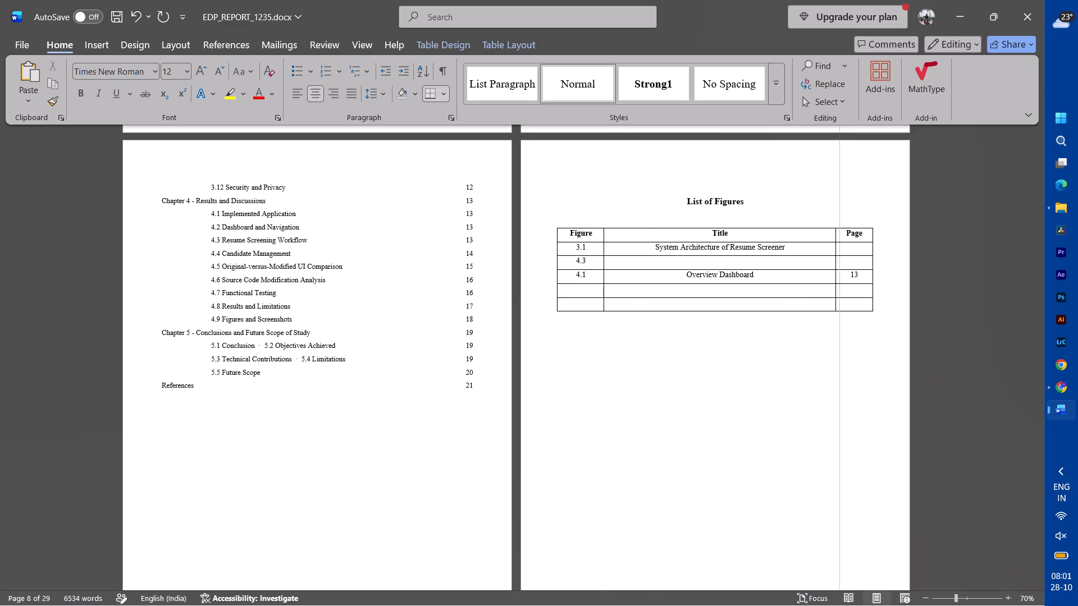
left_click_drag(840, 264, 833, 265)
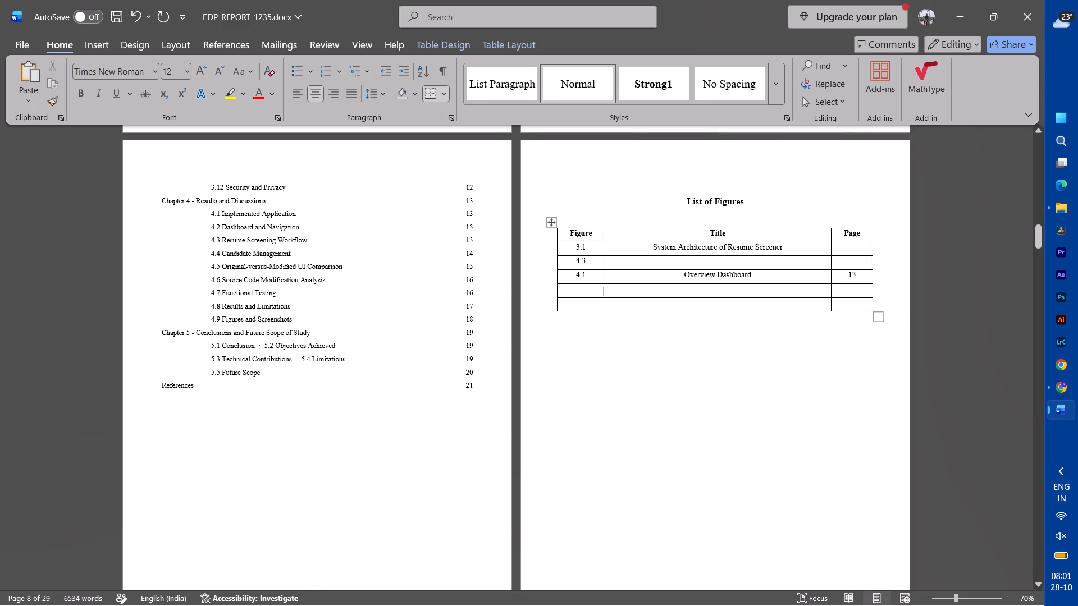
Enter page 8 for figure 3.1 in the List of Figures table.
left_click(842, 249)
key("8")
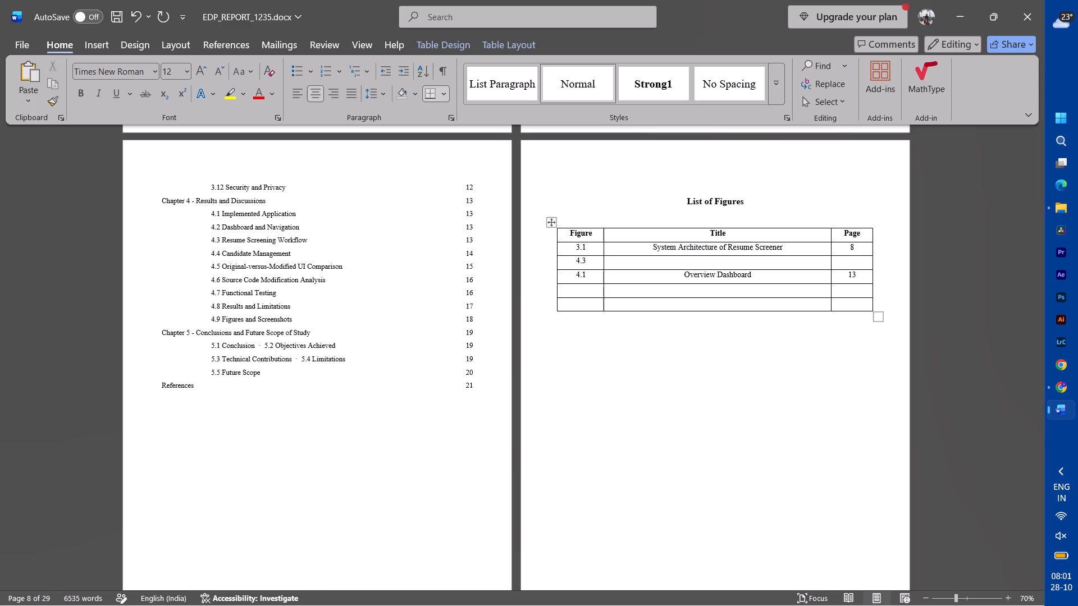
Renumber the row below 3.1 as 3.2 and give it the title "Database Models and relationships" and page 10.
key("Tab")
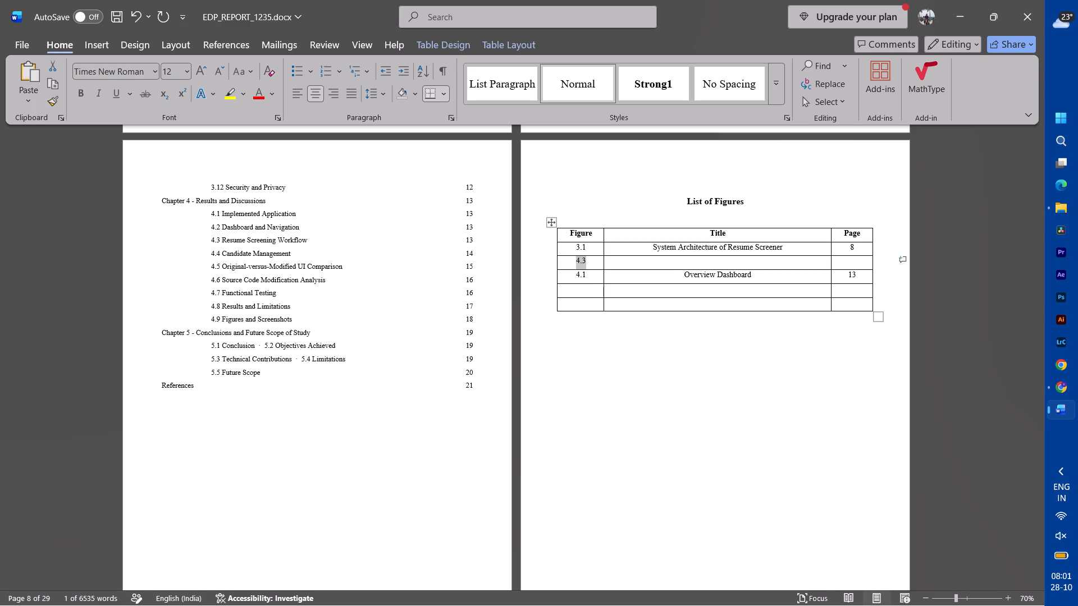
type("3.")
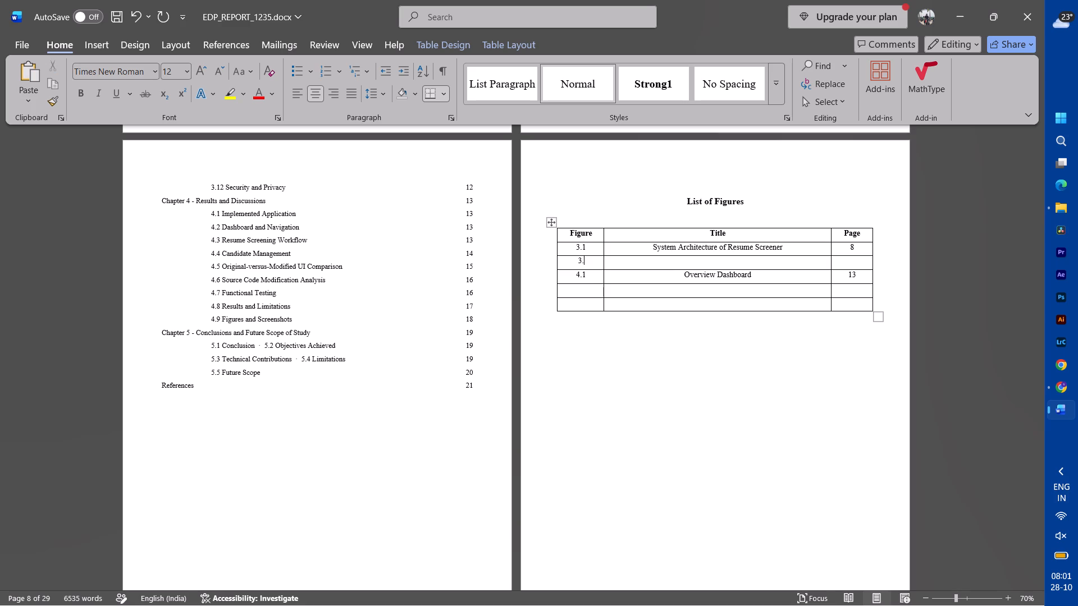
key("2")
key("Tab")
type("Data")
type("base Models")
key("space")
type("and relationships")
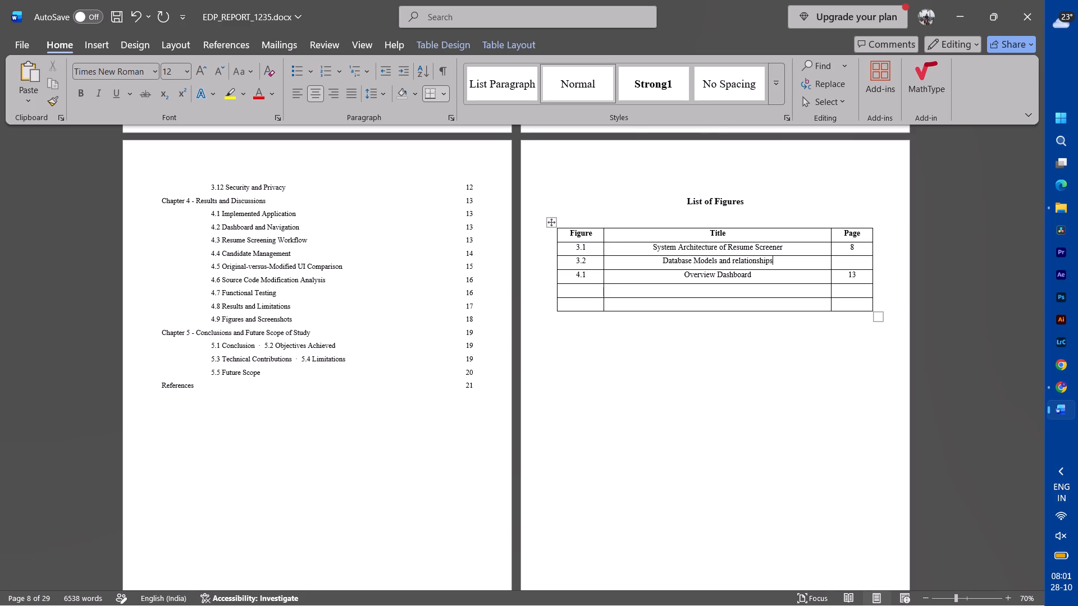
key("Tab")
type("10")
Fill the row below 4.1 with figure number 4.2, title "Resume Screener Workflow" and page 14.
key("Tab")
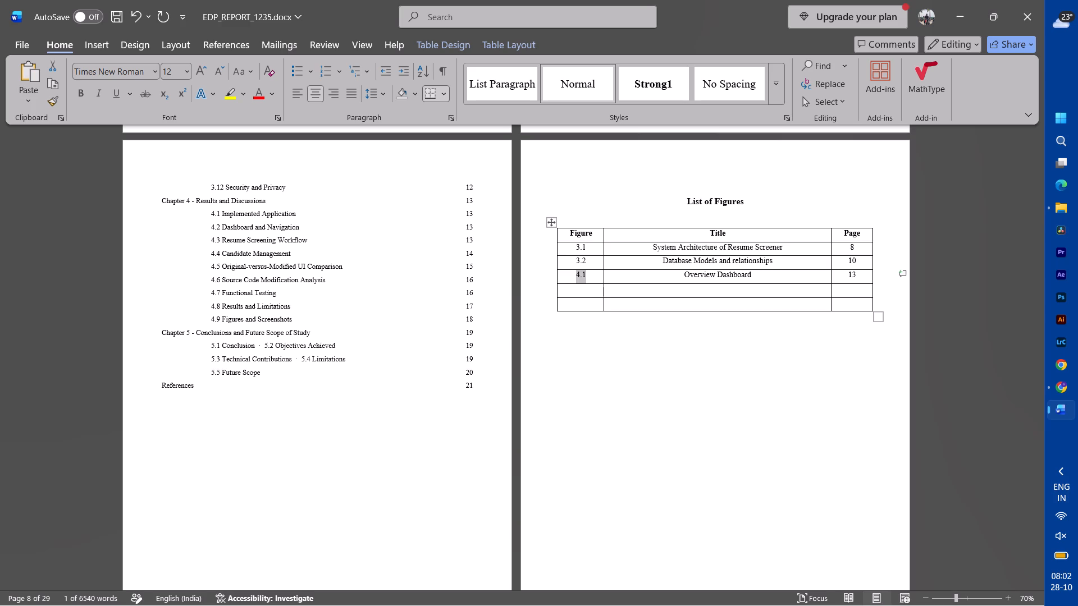
key("Tab")
key("Tab")
key("Tab")
type("4.3")
key("Tab")
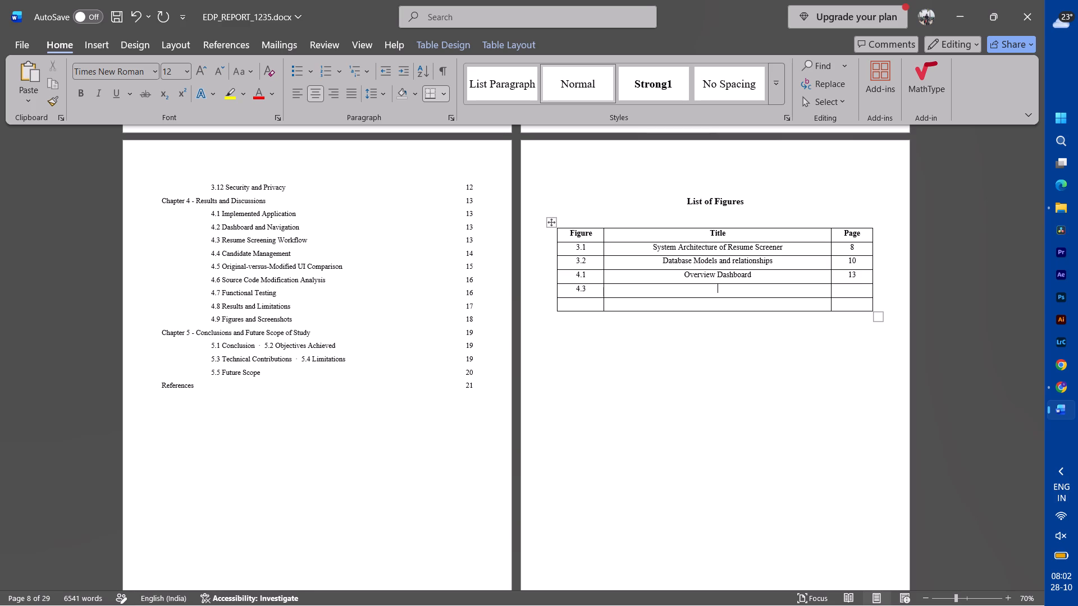
key("shift+Tab")
type("4.2")
key("Tab")
type("Resume Screener Workflow")
key("Tab")
type("14")
Fill the row below 4.2 with figure number 4.3, title "Resume Screener Studio And Ranked candidates" and page 14.
key("Tab")
type("4.")
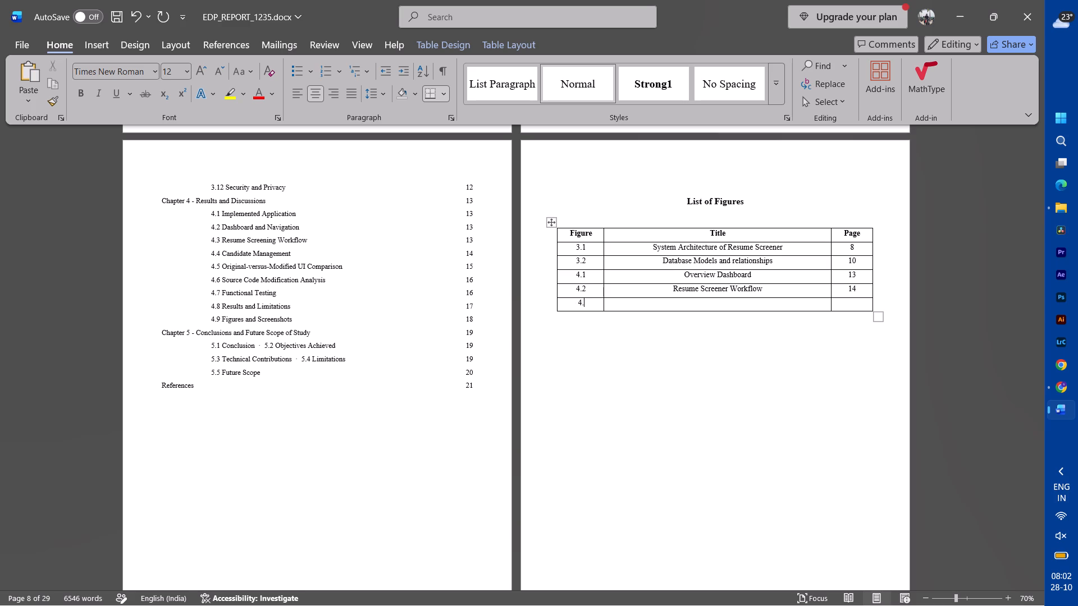
key("3")
key("space")
type("Resume")
key("space")
key("BackSpace")
key("BackSpace")
key("BackSpace")
key("BackSpace")
key("BackSpace")
key("BackSpace")
key("BackSpace")
key("BackSpace")
key("Tab")
type("Resume Screener")
key("space")
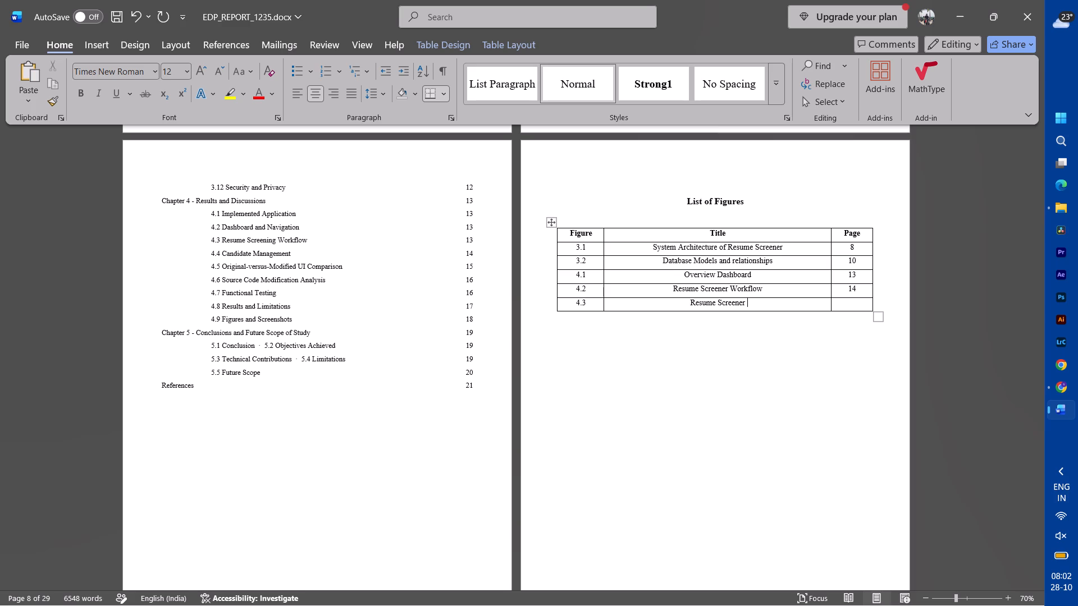
type("Studio ANd Rw")
key("BackSpace")
type("ank")
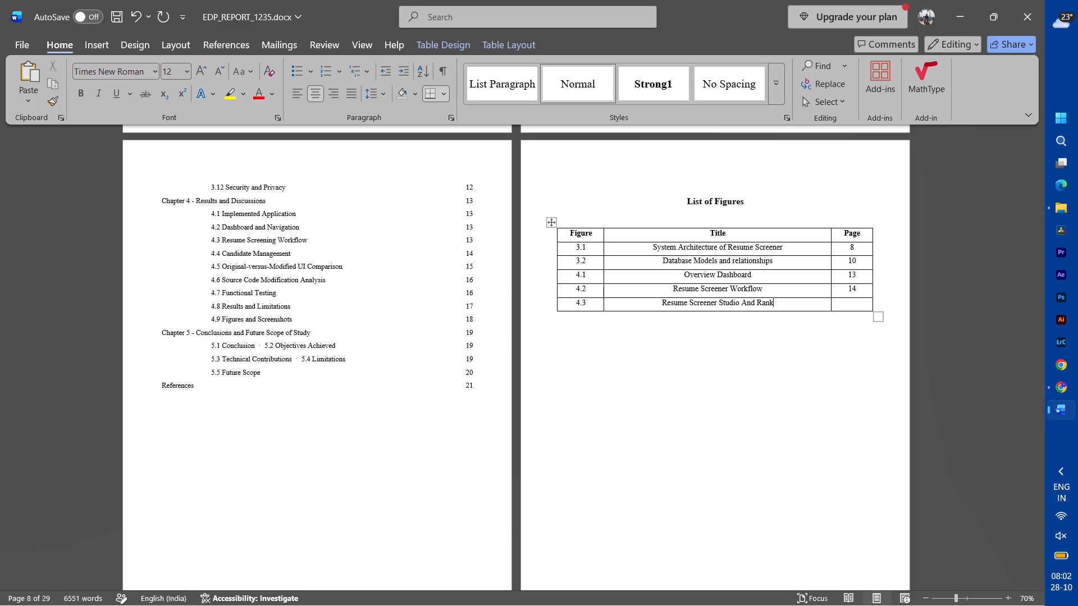
type("ed")
key("space")
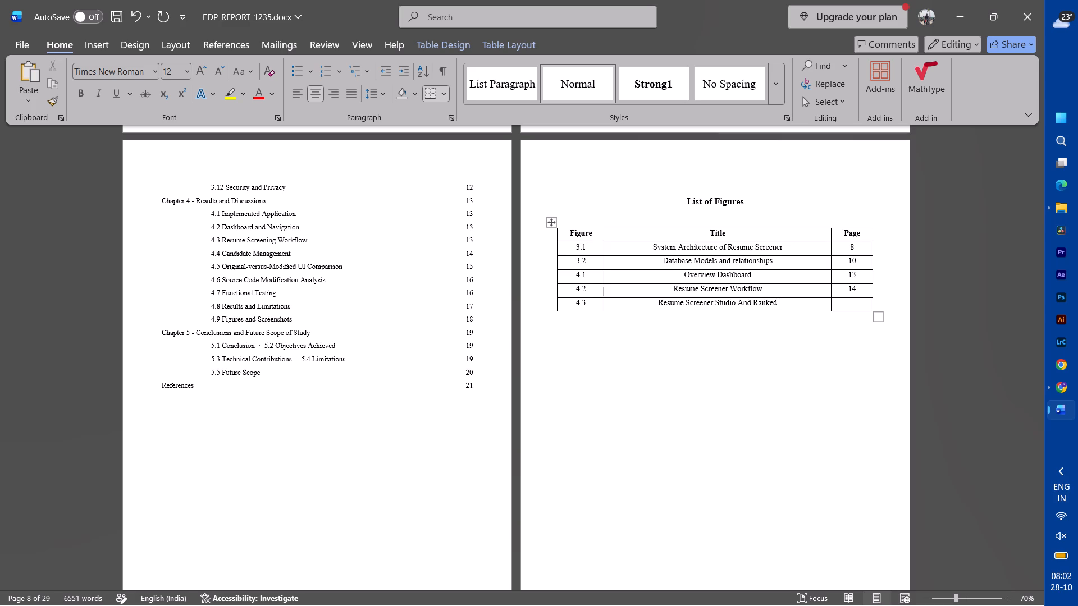
type("candidates")
key("Tab")
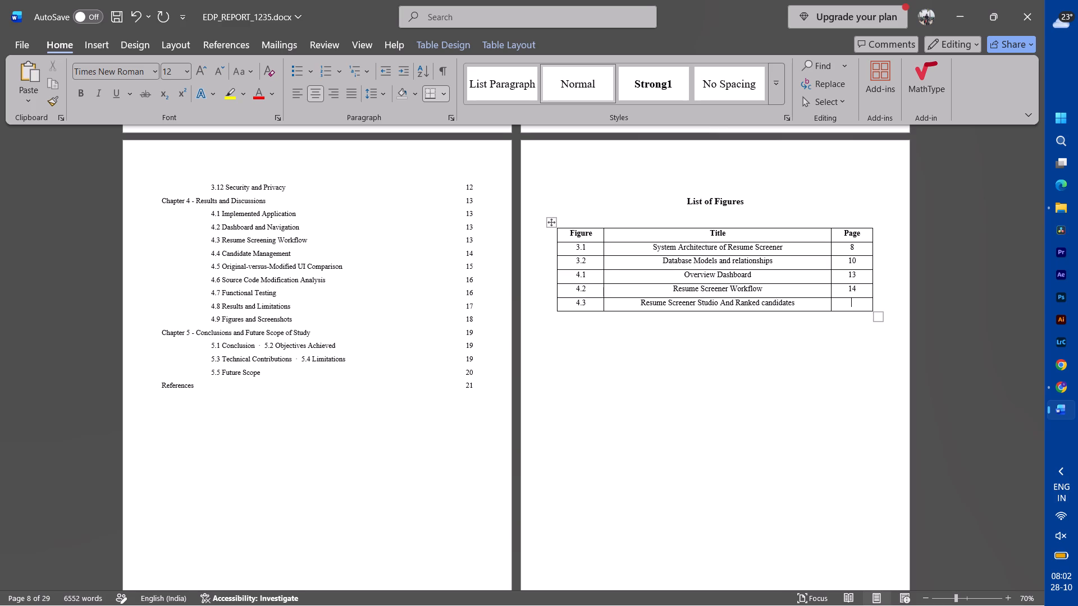
key("1")
key("4")
Add a table row for figure 4.4 with title "Candidate directory with search, format filter and extracted skills" and page 15.
key("Tab")
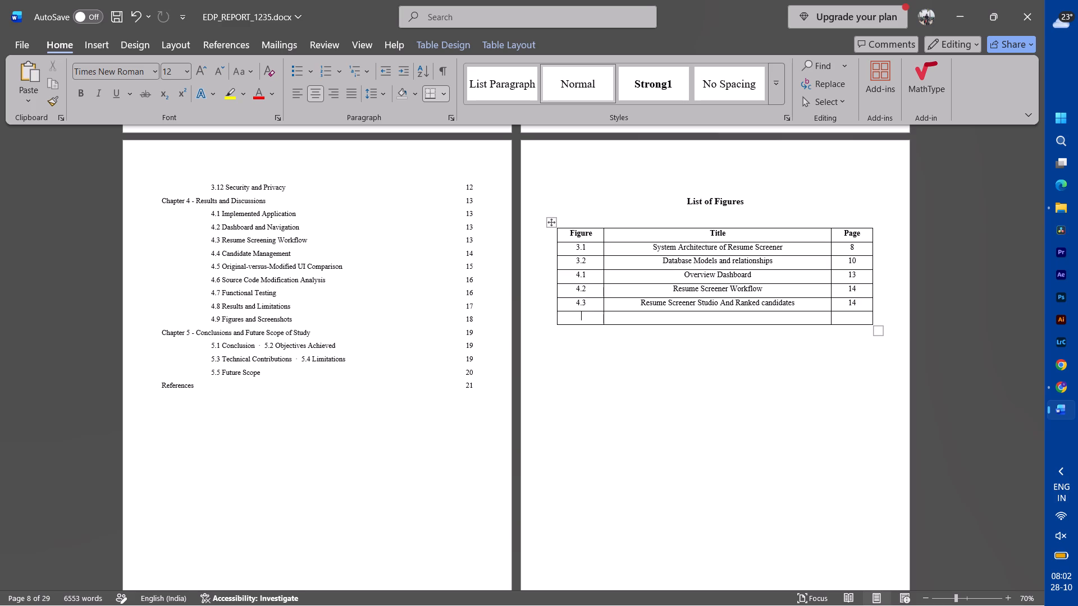
key("4")
type(".4")
key("Tab")
type("Candidate directory")
key("space")
type("with search")
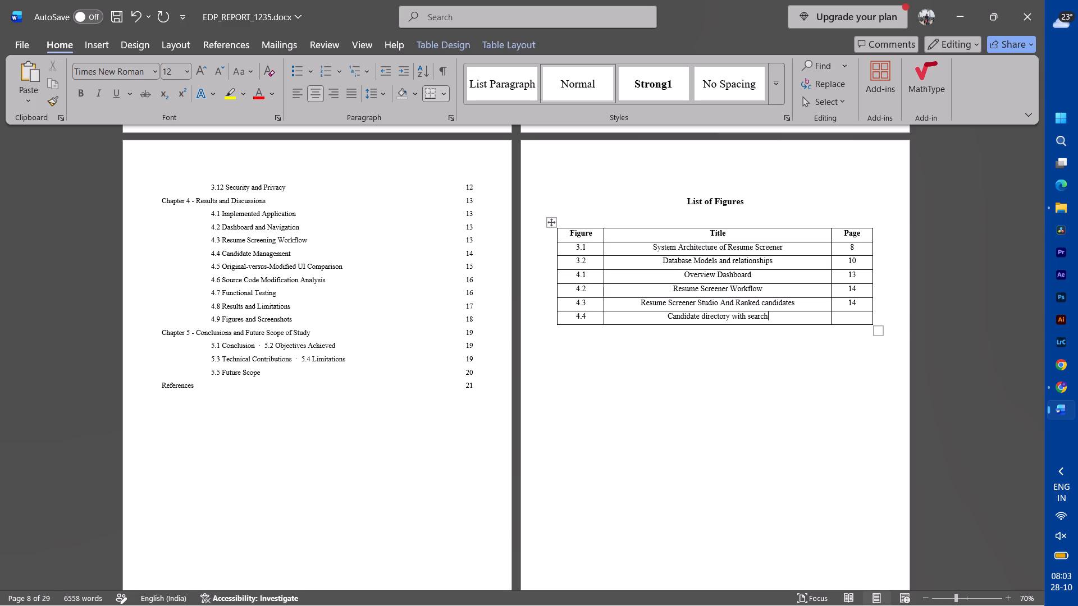
type(", format")
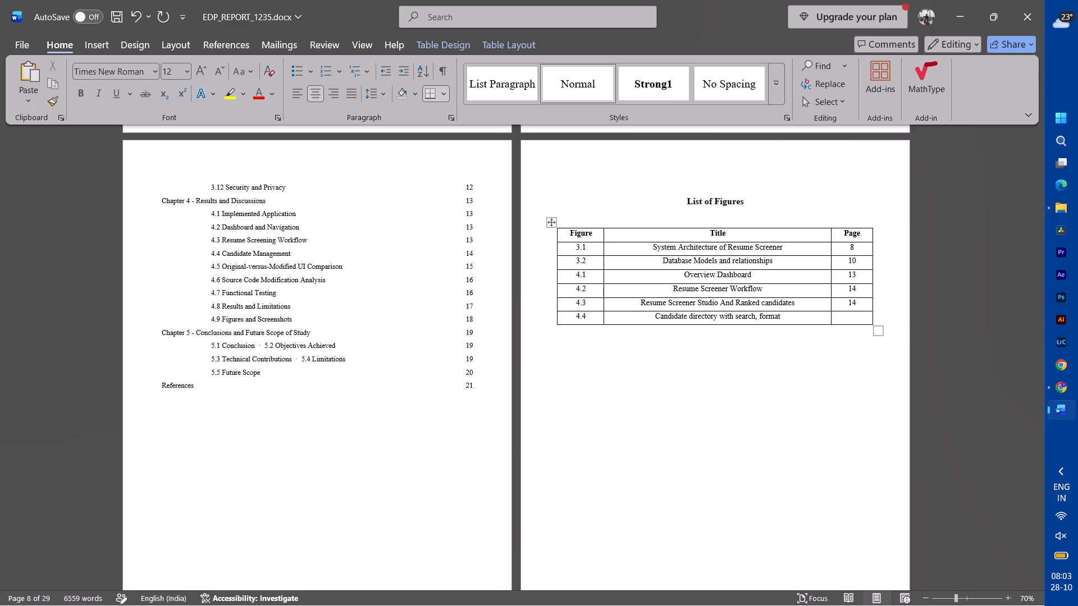
key("space")
type("filre")
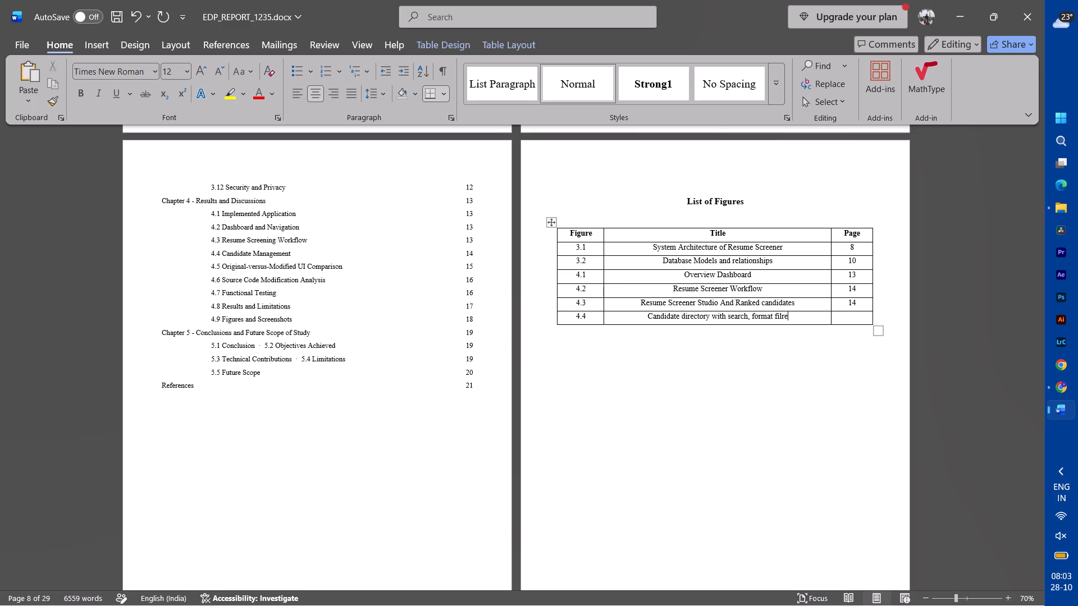
key("BackSpace")
key("BackSpace")
type("ter")
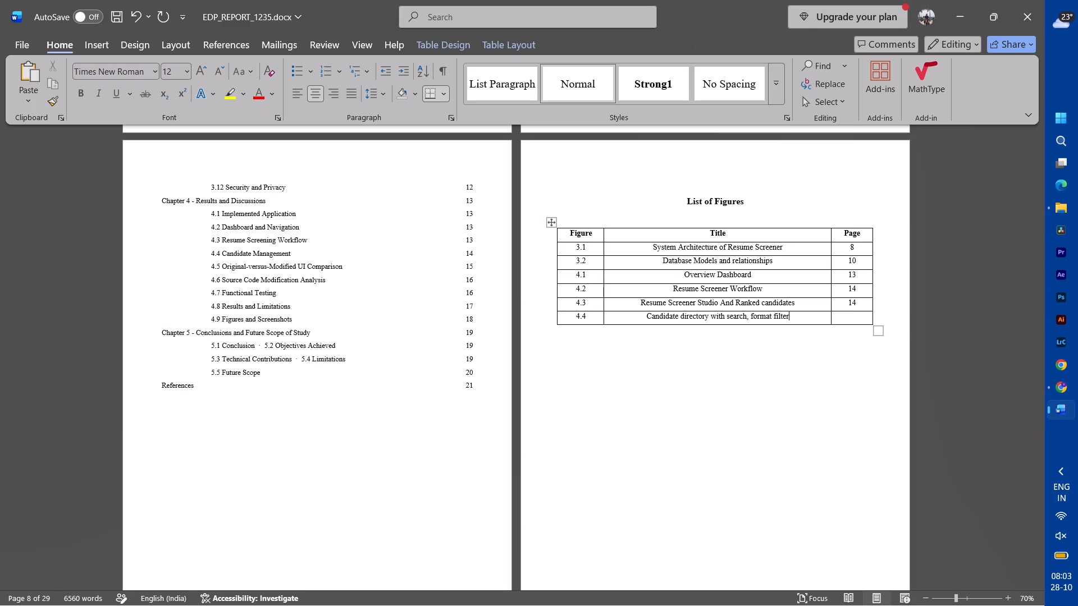
key("space")
type("and extracted")
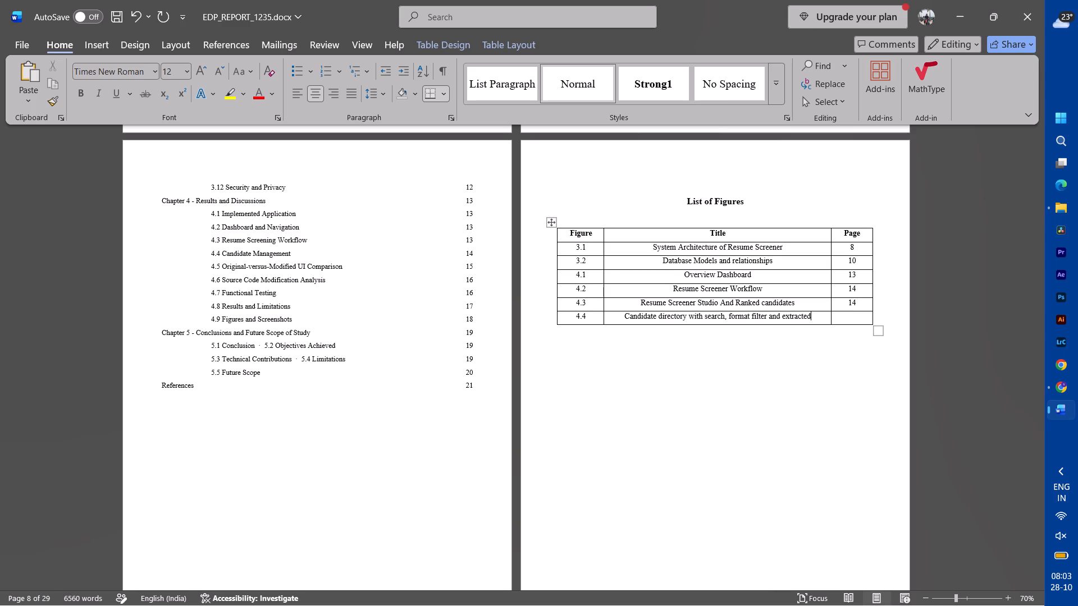
key("space")
type("skills")
key("Tab")
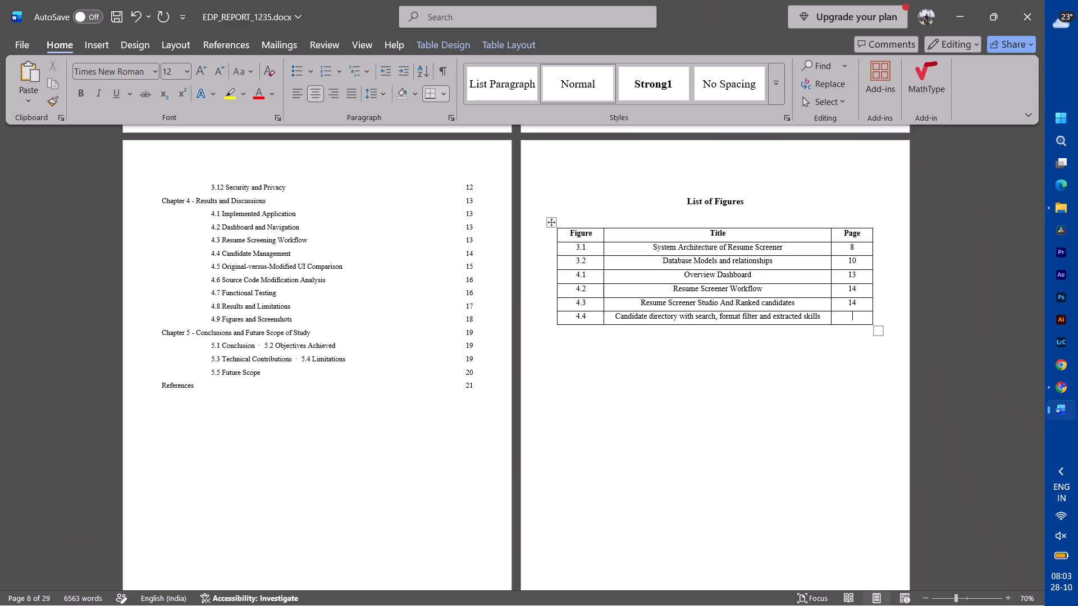
type("15")
key("Return")
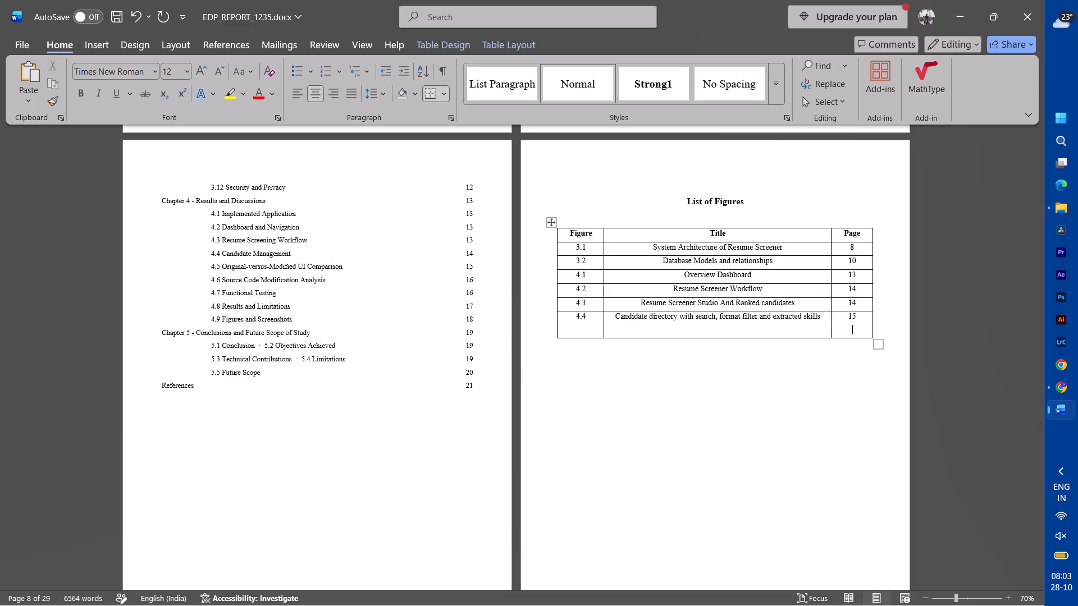
key("BackSpace")
key("BackSpace")
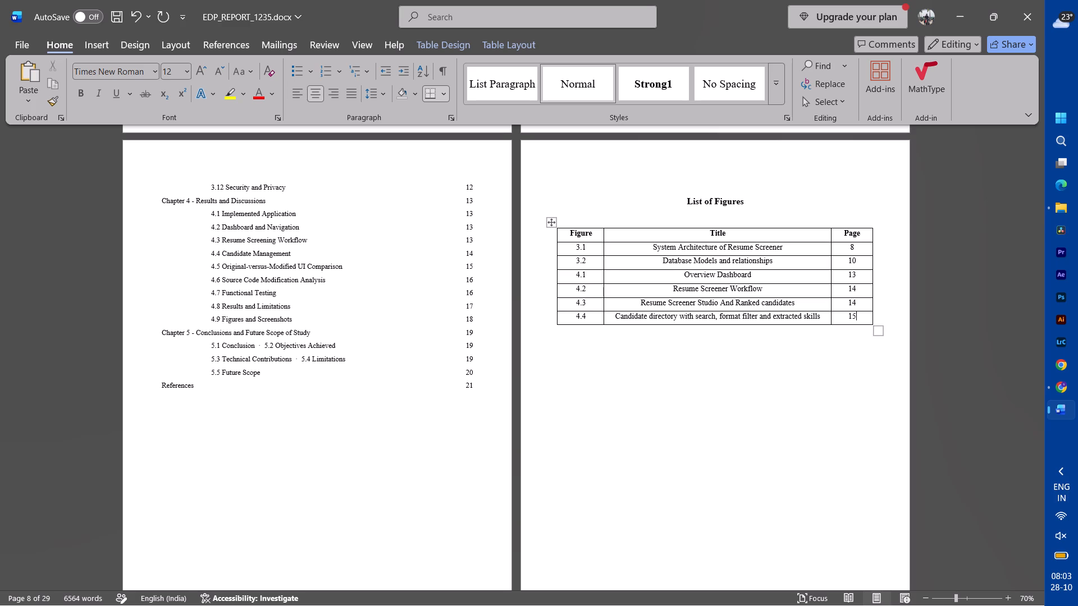
Add a row below 4.4 with figure number 4.5, title "Candidate Detail page" and page 15.
key("Tab")
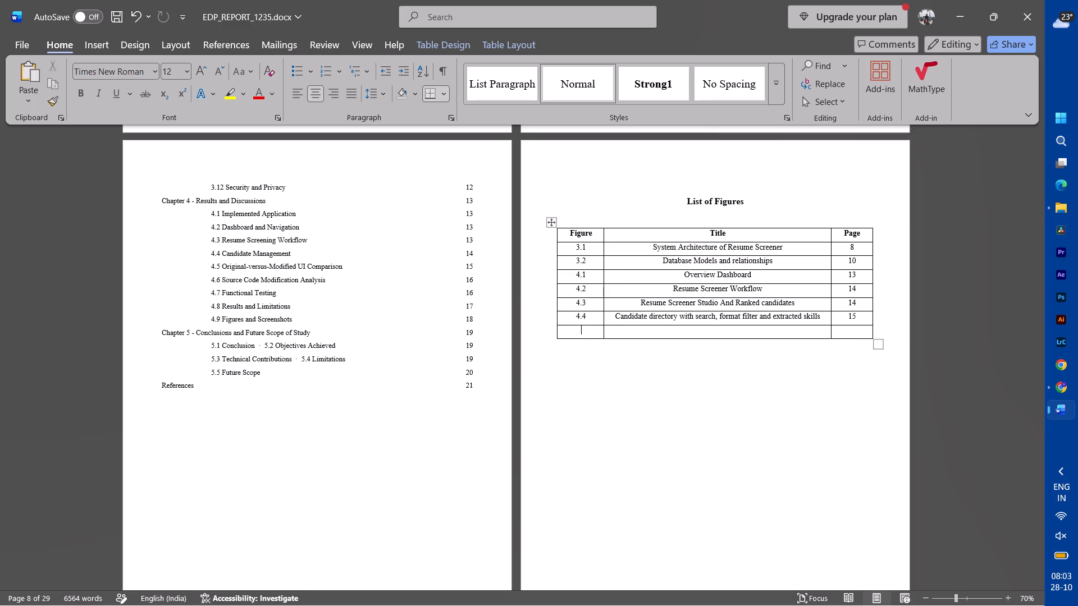
type("4.5")
key("Tab")
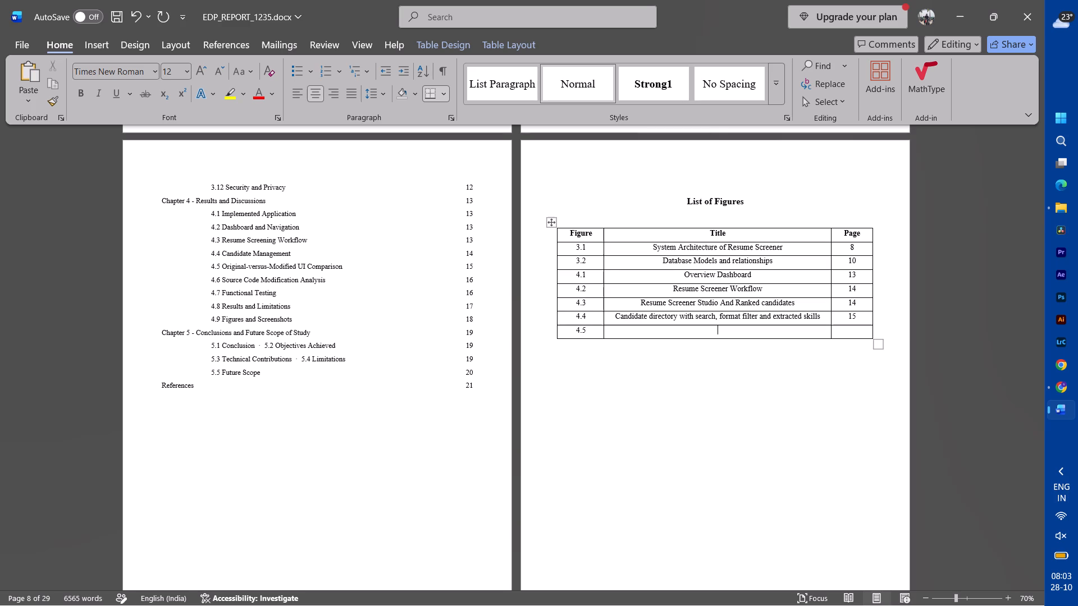
type("Candidate Detail")
key("space")
type("page")
key("Tab")
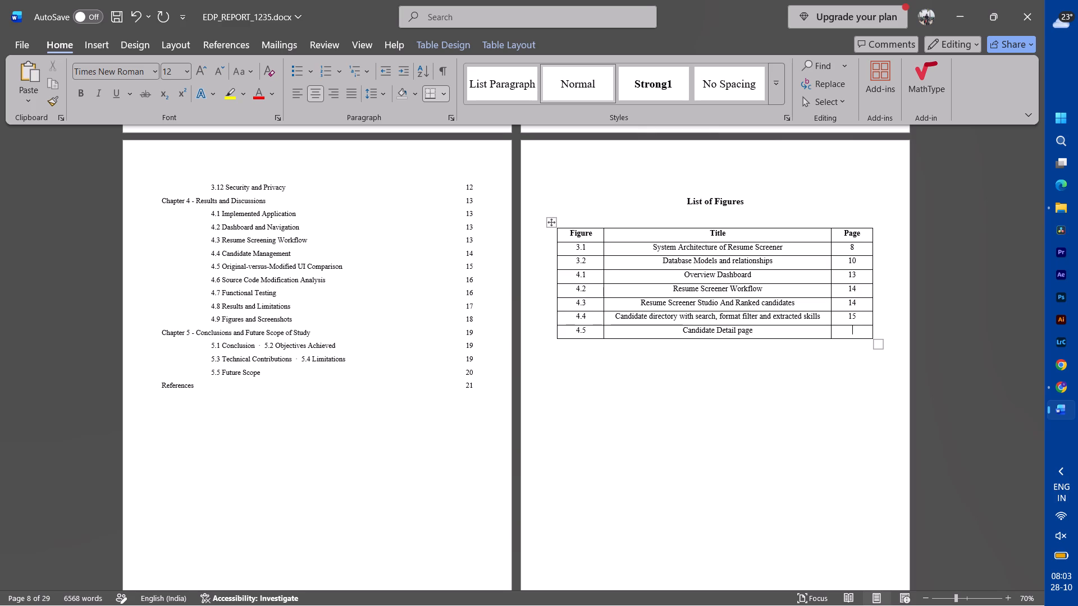
type("15")
Add a row below 4.5 with figure number 4.6, title "Dashboard and Candidate directory" and page 16.
key("Tab")
type("4.6")
key("Tab")
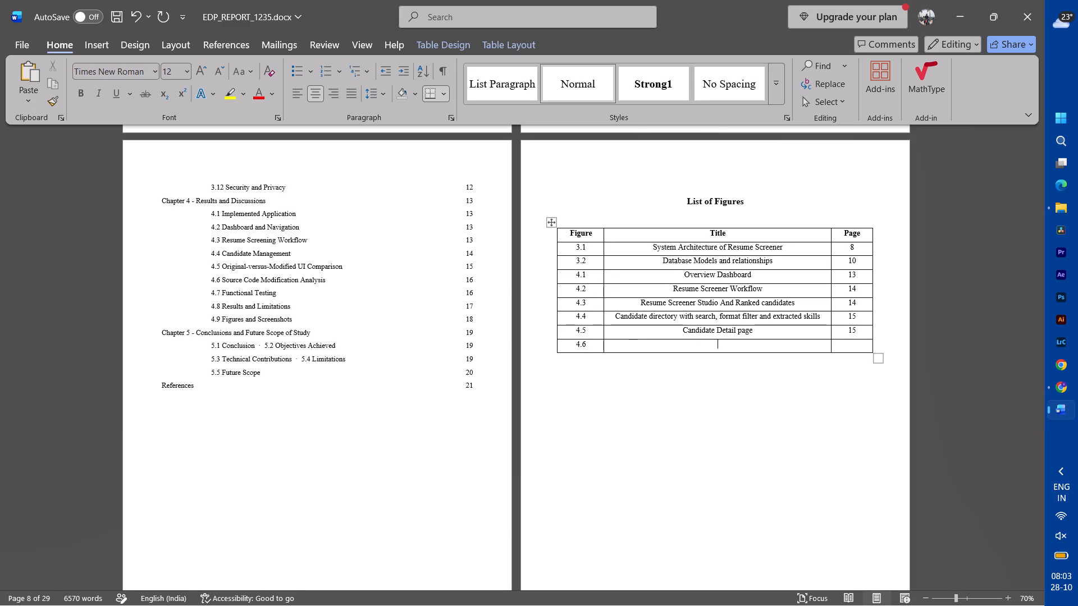
type("Dashbi")
key("BackSpace")
type("oard")
key("space")
type("and Candidate Directory")
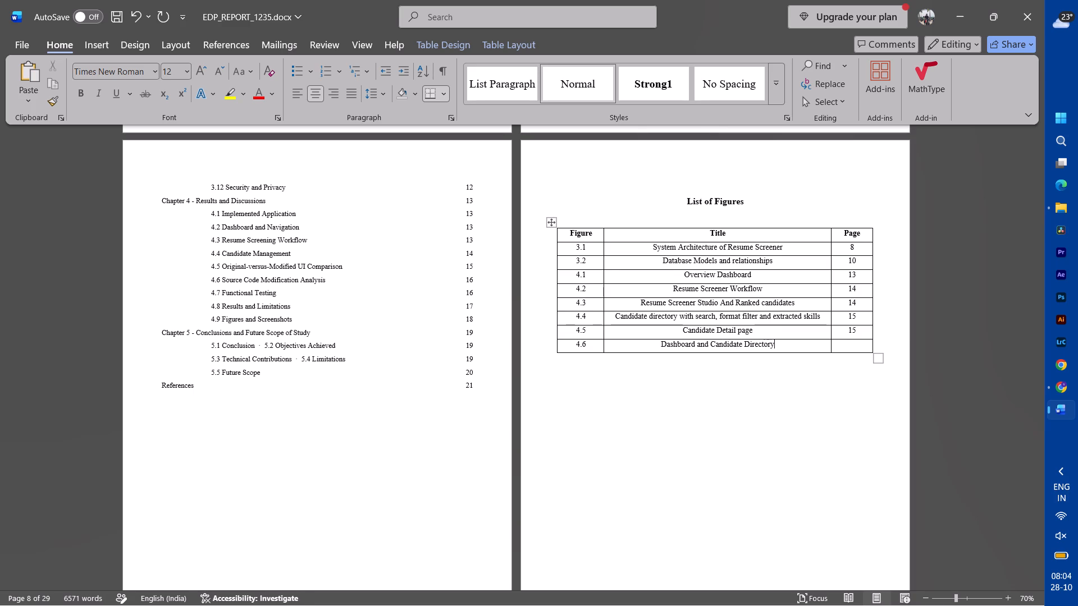
key("Left")
key("Left")
key("Left")
key("Left")
key("Left")
key("Left")
key("Left")
key("BackSpace")
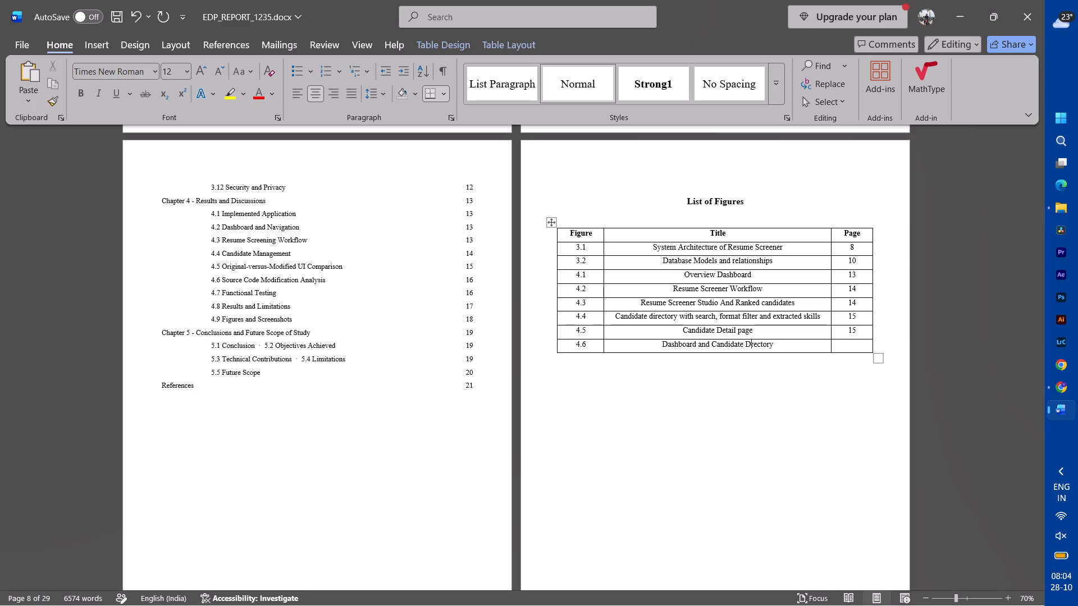
key("ctrl+z")
key("Left")
key("BackSpace")
key("d")
key("Tab")
type("16")
Add a row below 4.6 with figure number 4.7, title "Settings Page" and page 18.
key("Tab")
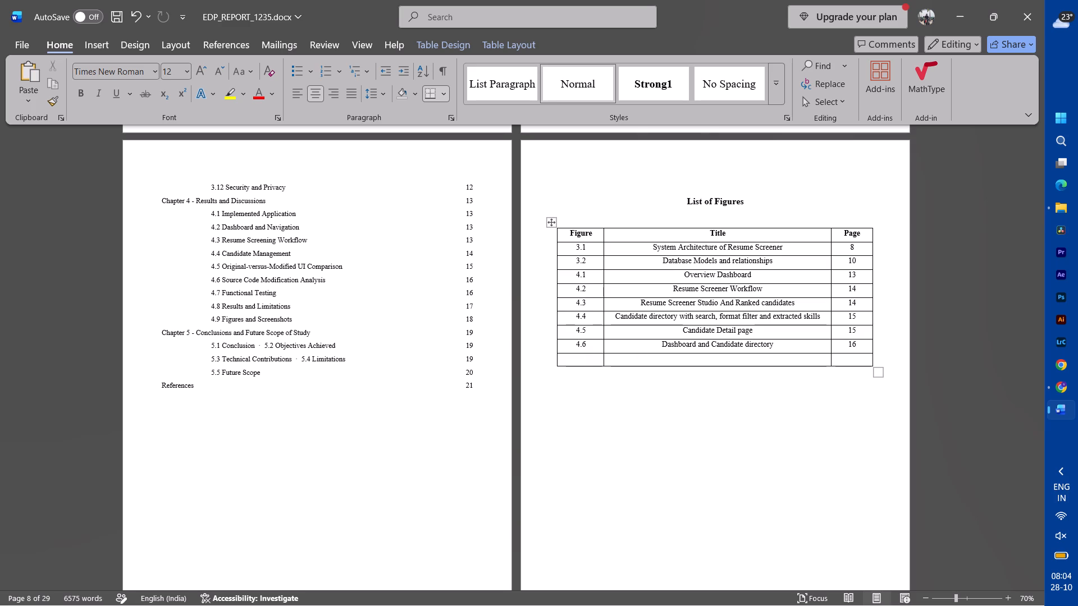
type("4.7")
key("Tab")
type("Settings Pf")
key("BackSpace")
key("a")
type("ge")
key("Tab")
key("1")
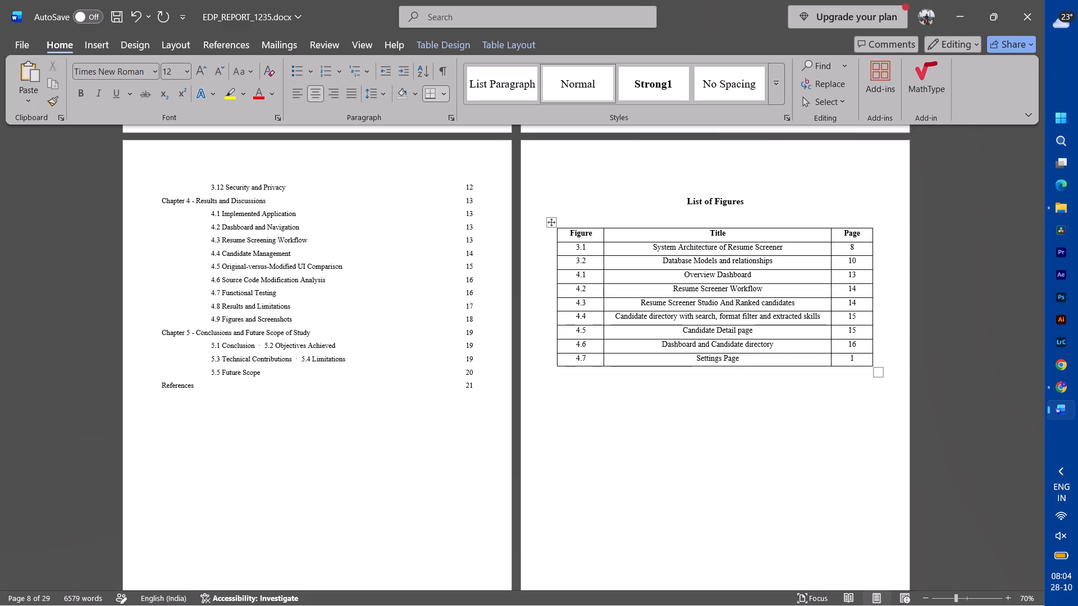
key("9")
key("BackSpace")
key("8")
Remove all borders from the entire List of Figures table.
left_click(555, 223)
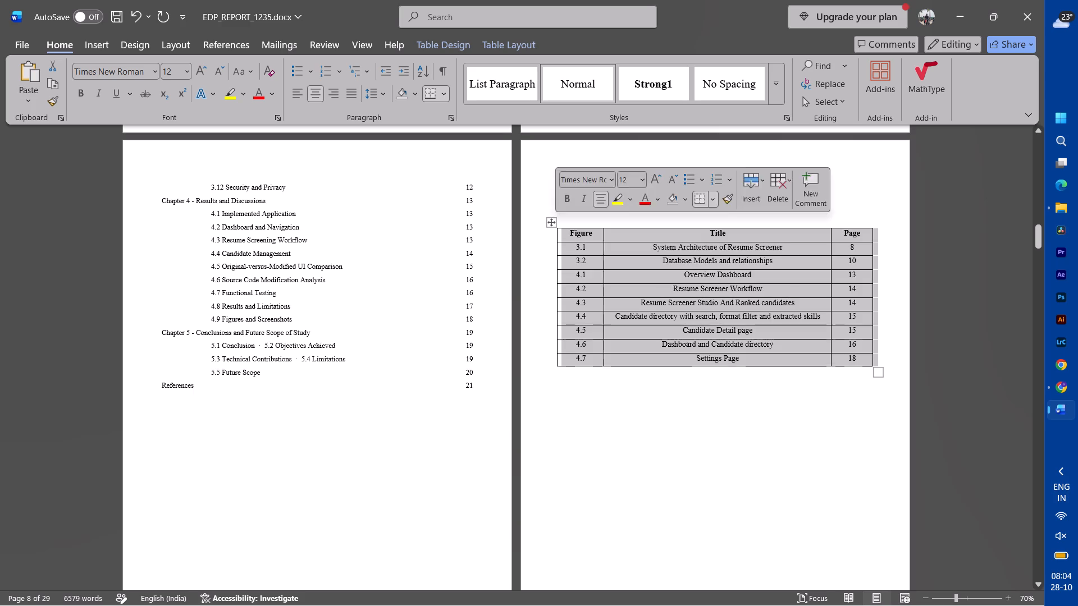
left_click(445, 101)
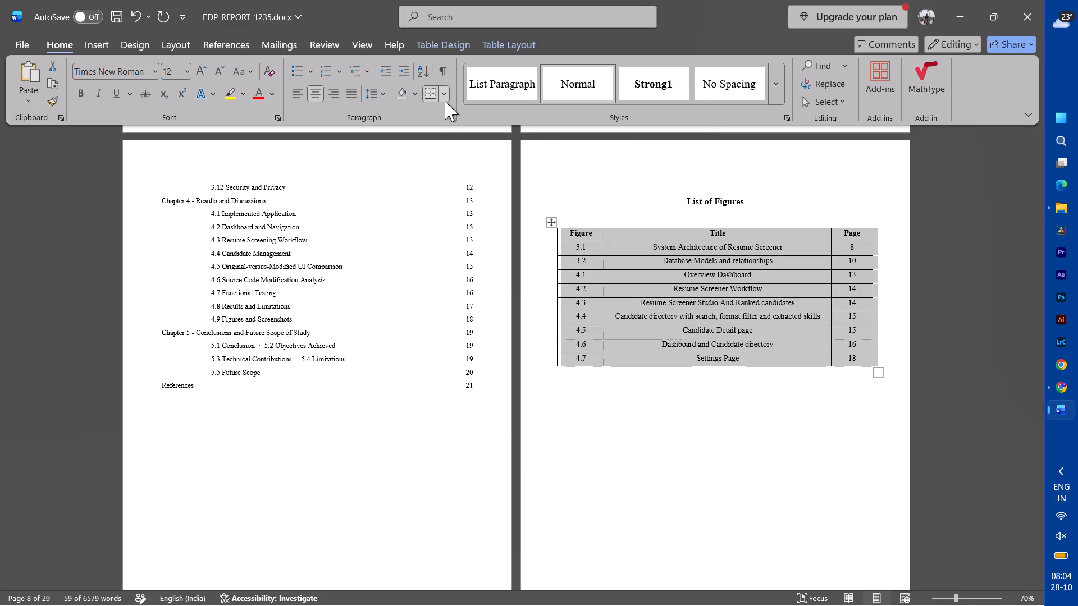
left_click(463, 190)
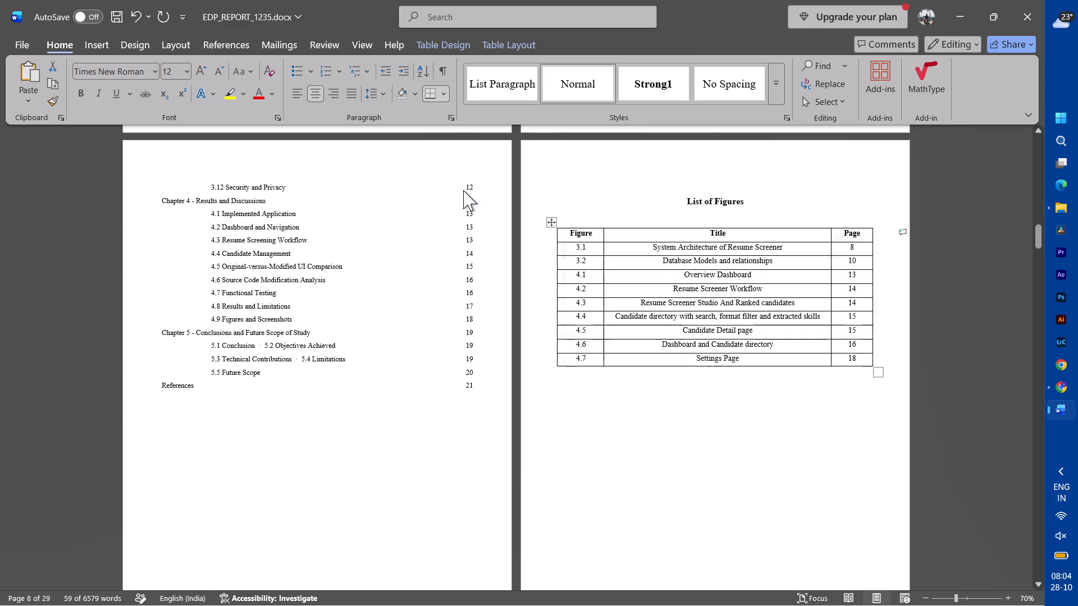
left_click(676, 276)
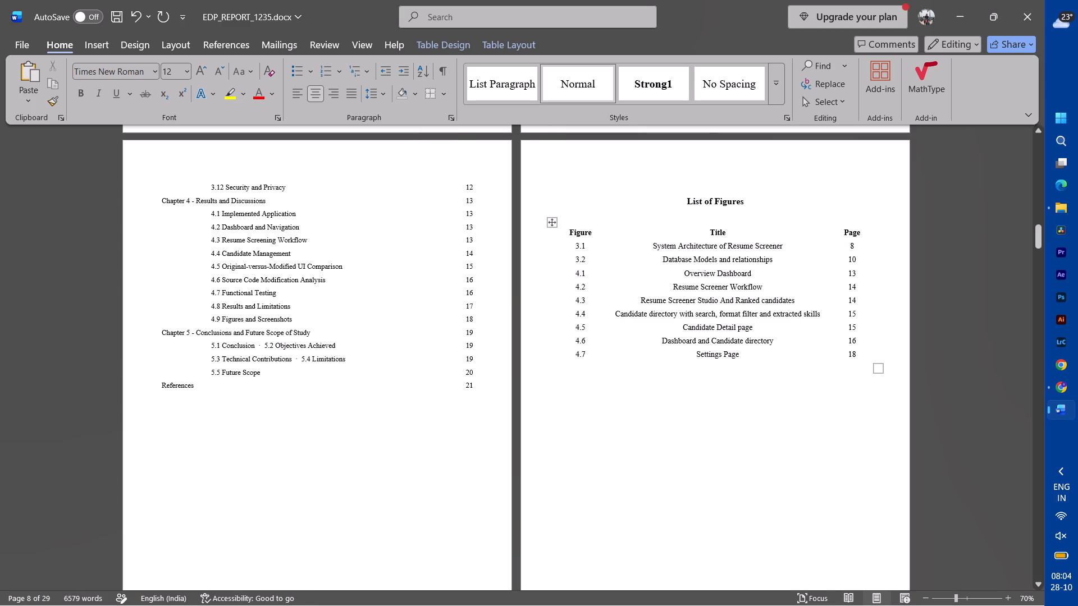
Left-align the figure titles from row 3.1 to row 4.7 in the List of Figures table, excluding the header row.
left_click_drag(574, 247, 844, 349)
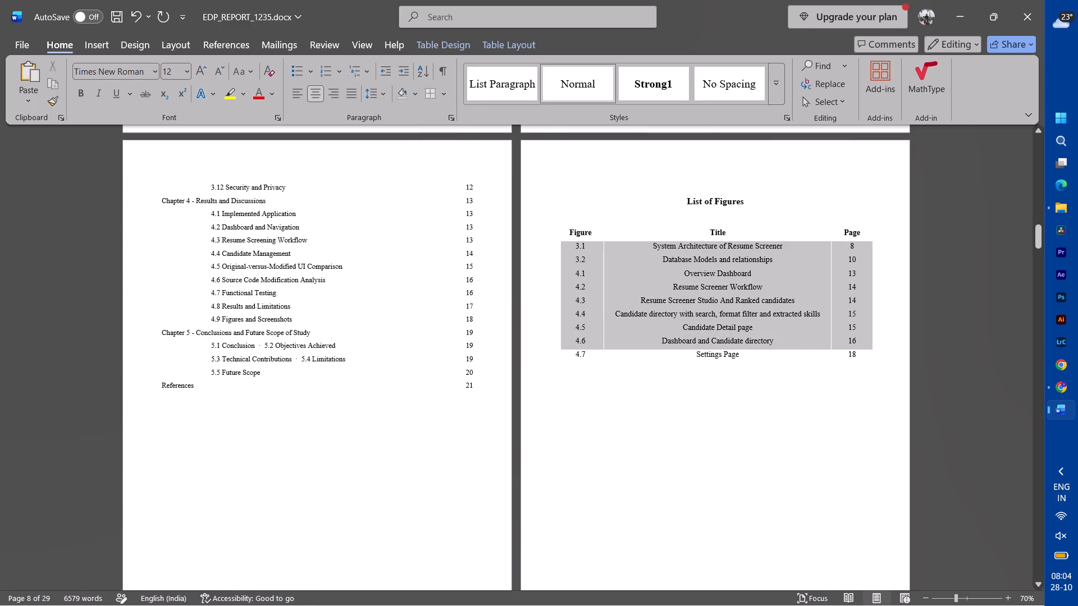
left_click_drag(844, 349, 811, 345)
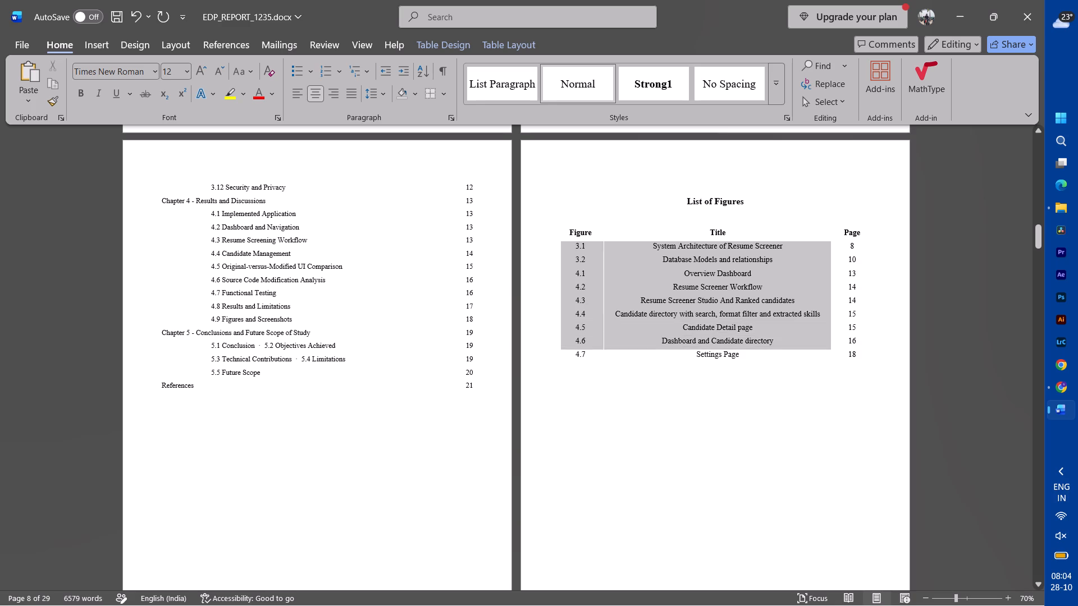
left_click_drag(811, 345, 847, 354)
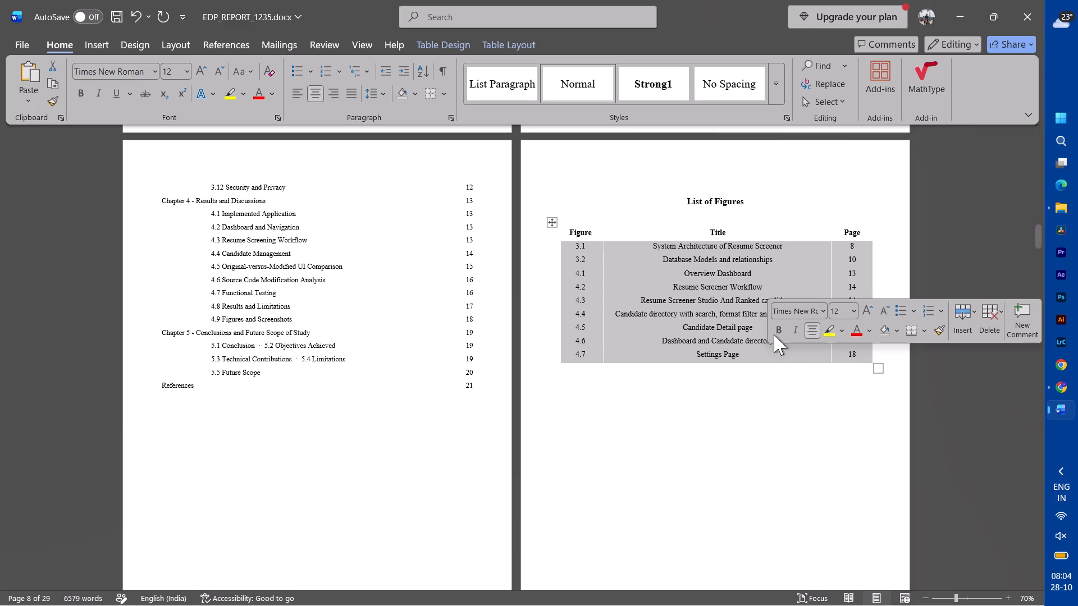
left_click(714, 319)
left_click_drag(646, 246, 763, 353)
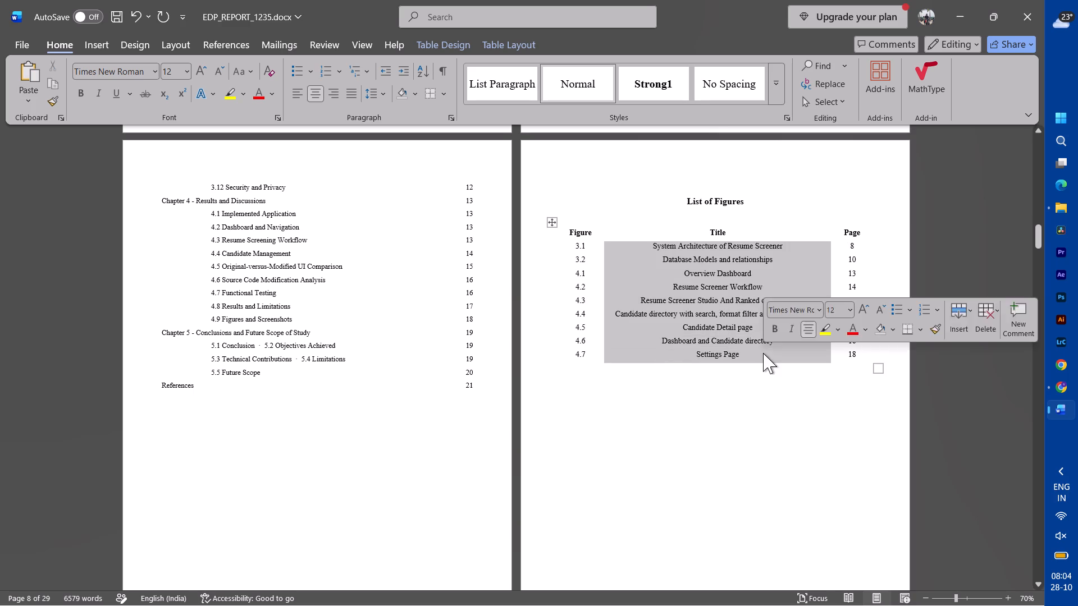
left_click(302, 93)
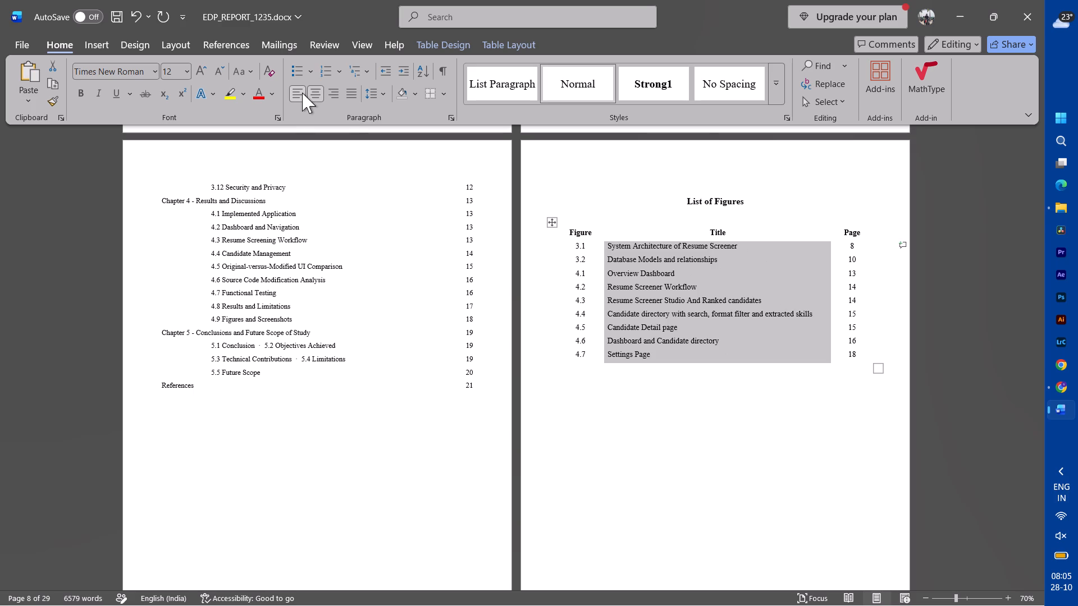
left_click(760, 410)
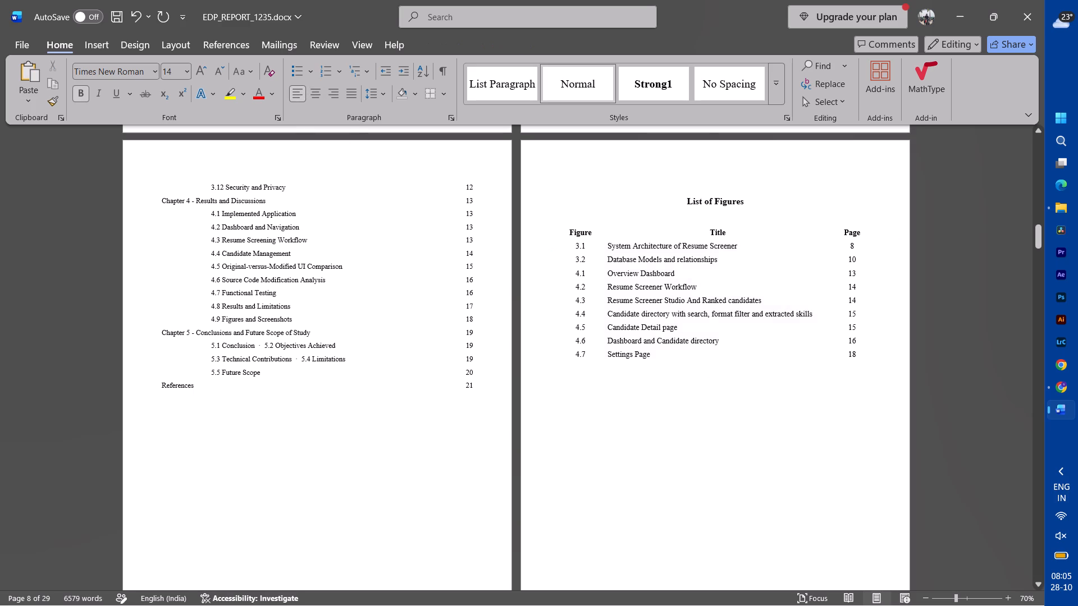
Review the report's pages, from the front matter through Chapter 5, around the new List of Figures page.
scroll(760, 410, "down", 5)
scroll(760, 410, "down", 2, "ctrl")
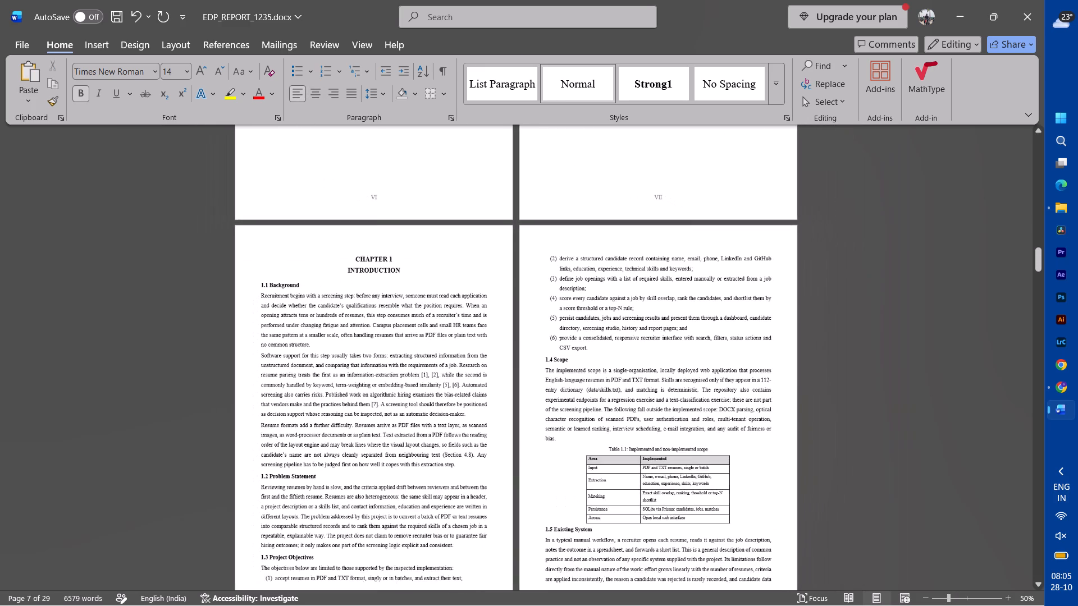
scroll(760, 410, "up", 6)
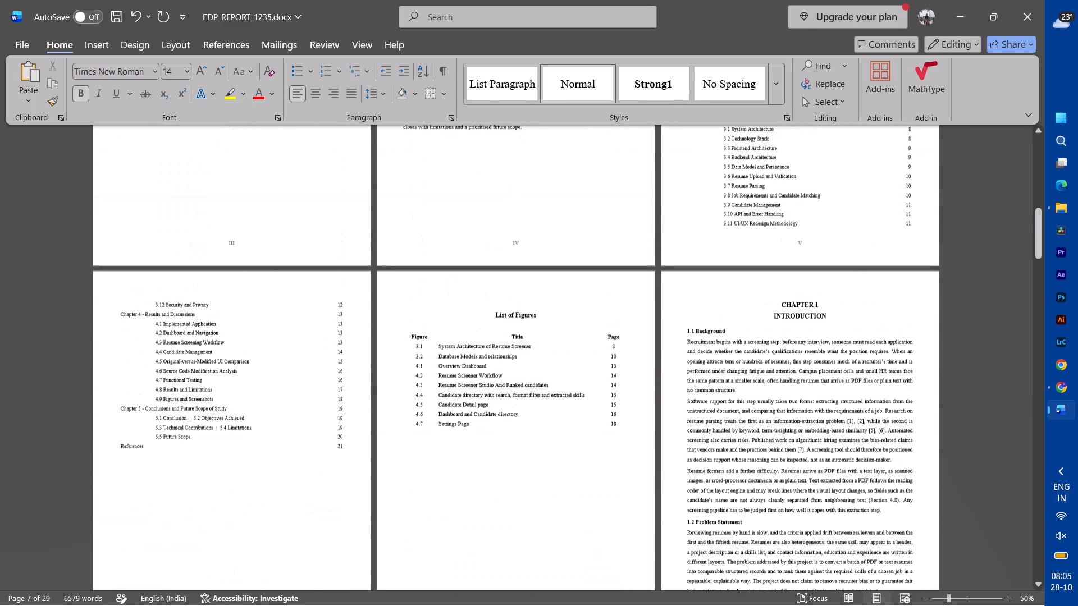
scroll(760, 410, "up", 1)
scroll(760, 410, "down", 20)
scroll(760, 410, "down", 20)
scroll(760, 410, "down", 20)
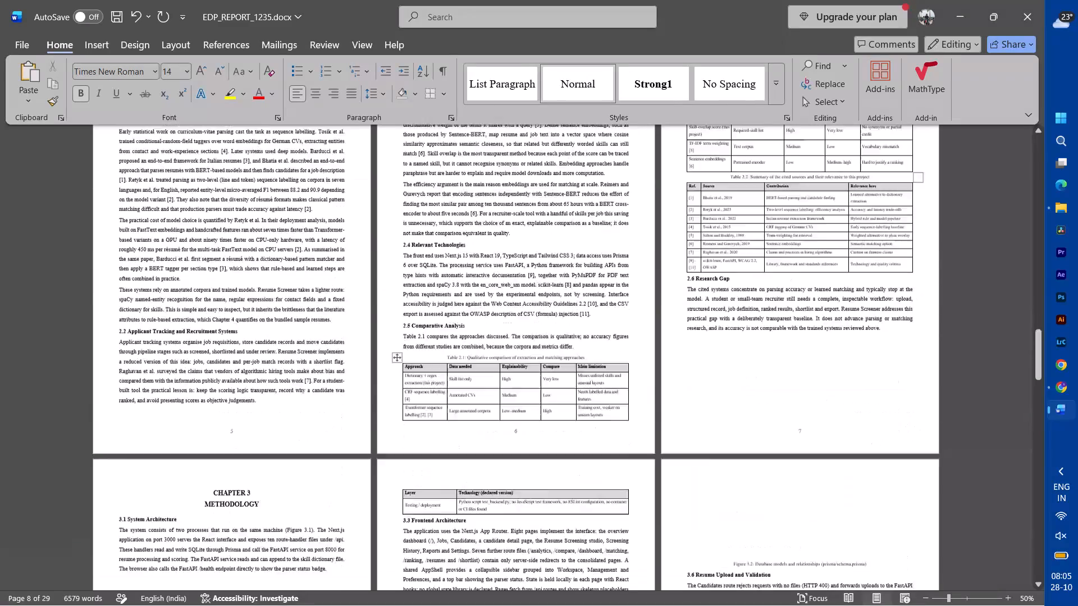
scroll(760, 410, "down", 20)
scroll(760, 410, "down", 20)
scroll(760, 410, "down", 20)
scroll(760, 410, "down", 8)
scroll(760, 410, "up", 9)
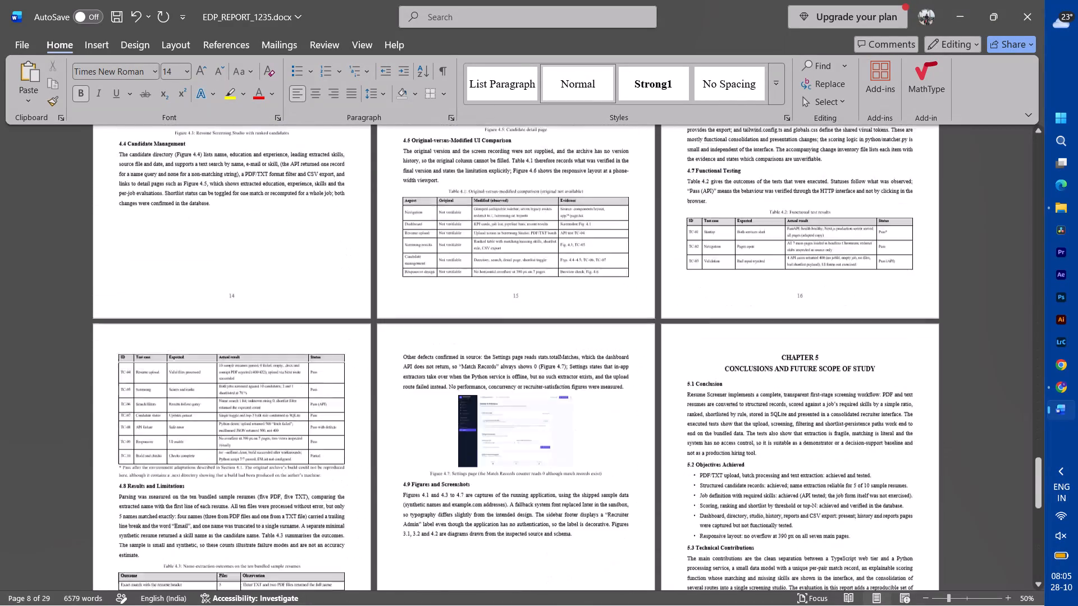
scroll(760, 410, "up", 16)
scroll(760, 410, "down", 5)
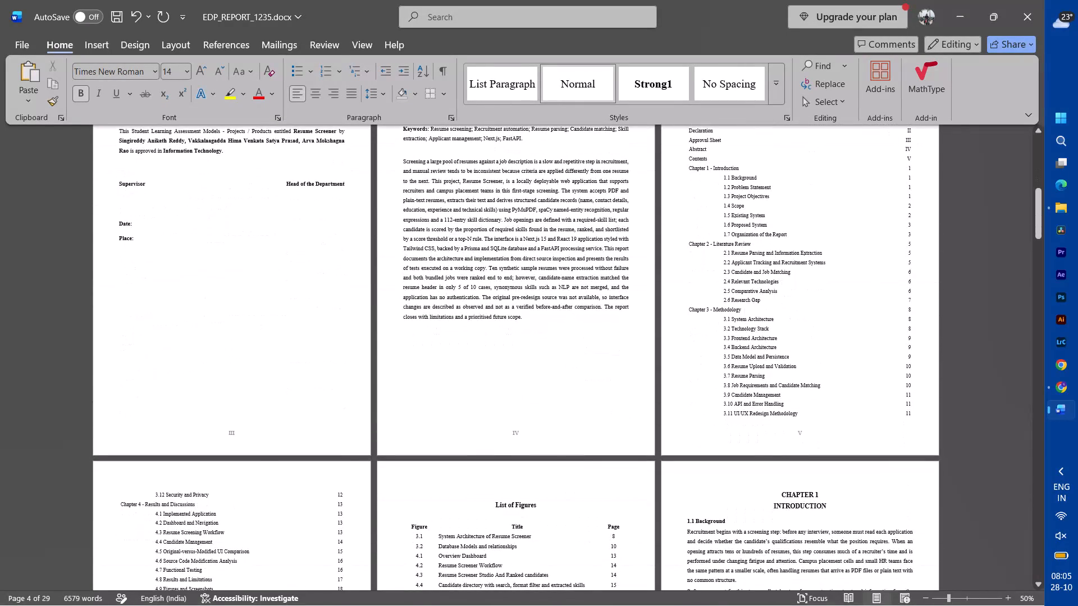
scroll(760, 410, "up", 1, "ctrl")
scroll(760, 410, "up", 1)
scroll(628, 325, "up", 7)
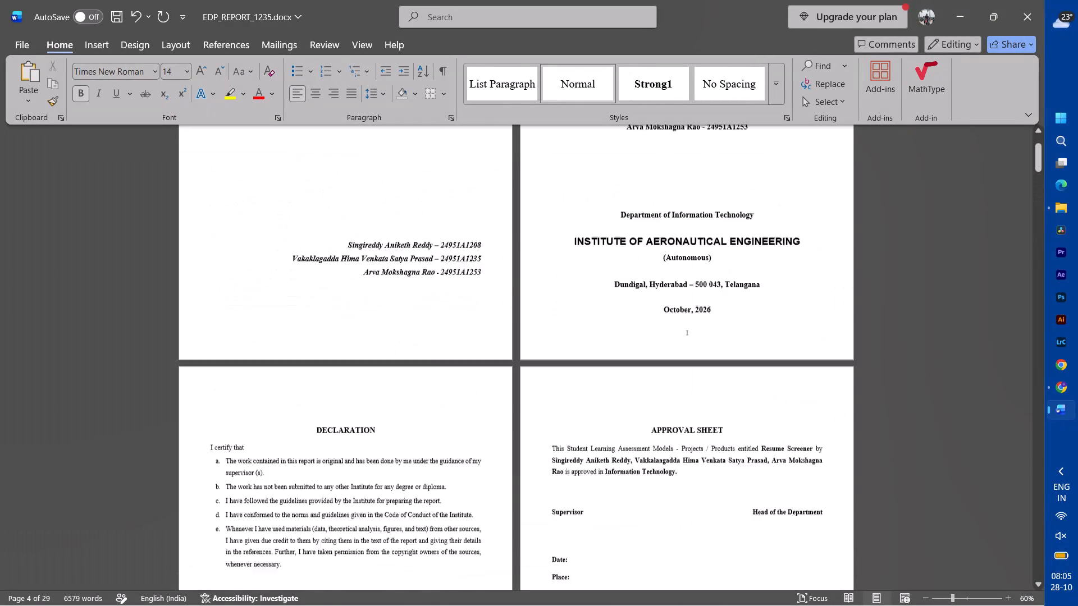
scroll(628, 325, "up", 10)
scroll(628, 325, "down", 11)
scroll(628, 325, "up", 2)
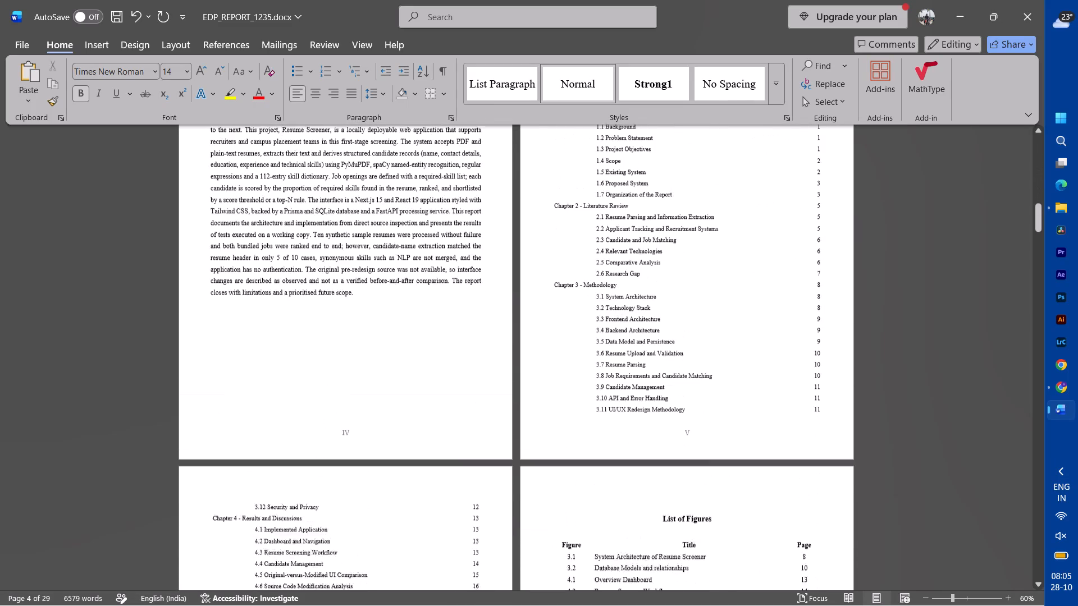
Insert a row below the Contents entry in the table of contents and label it "List of Figures".
scroll(571, 289, "up", 1)
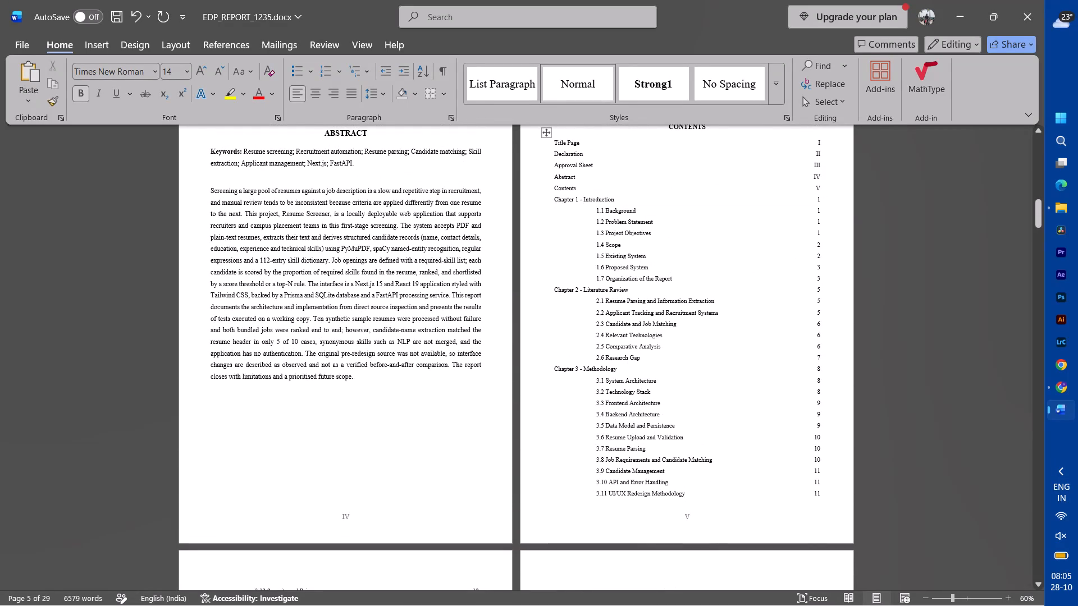
left_click(810, 189)
key("Right")
key("Right")
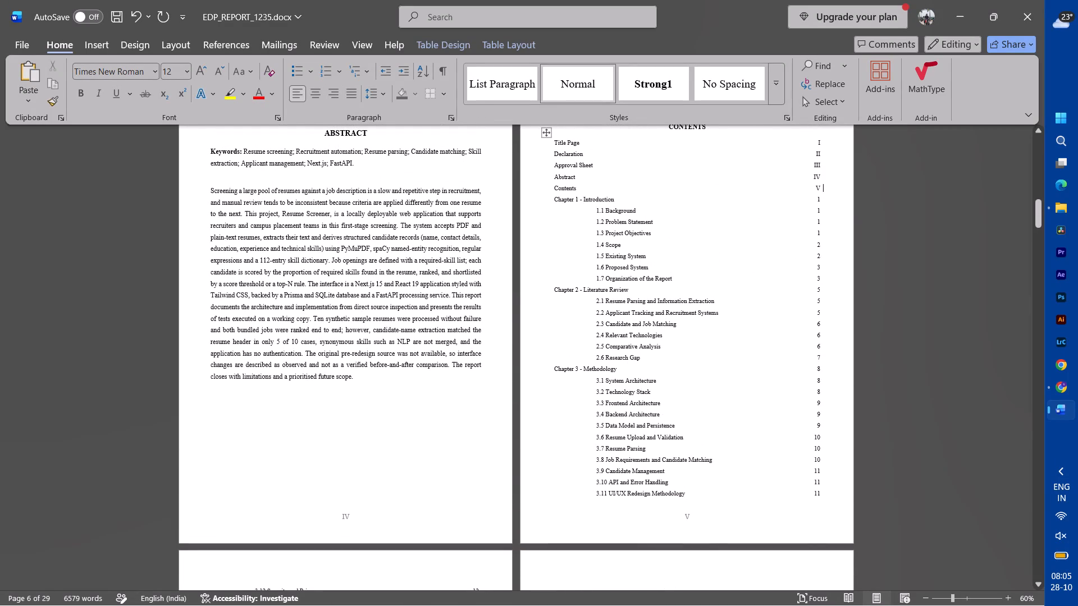
key("Left")
key("Tab")
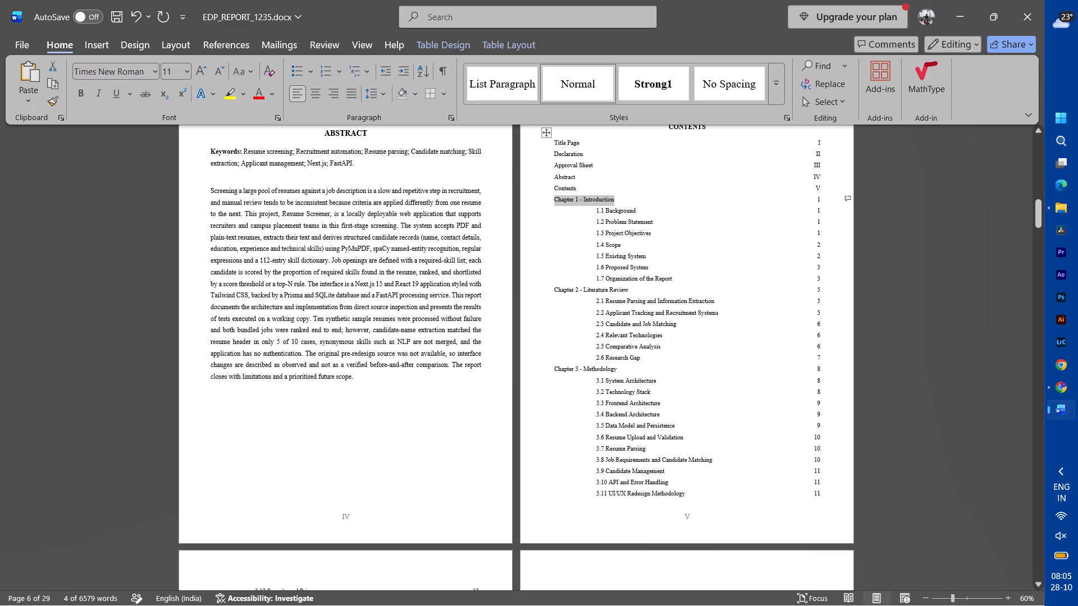
key("Up")
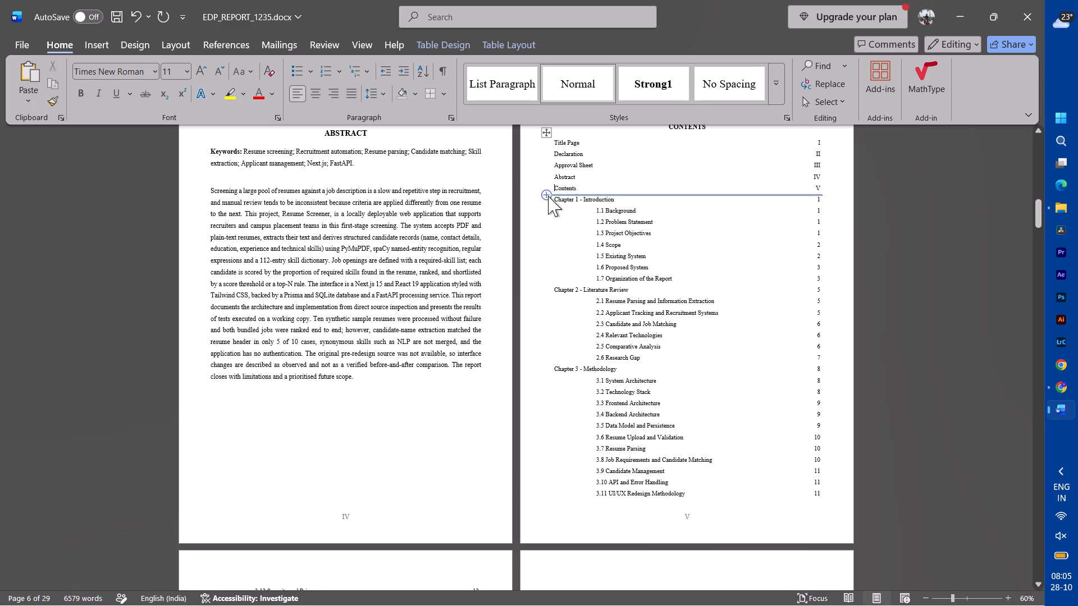
left_click(548, 196)
left_click(567, 200)
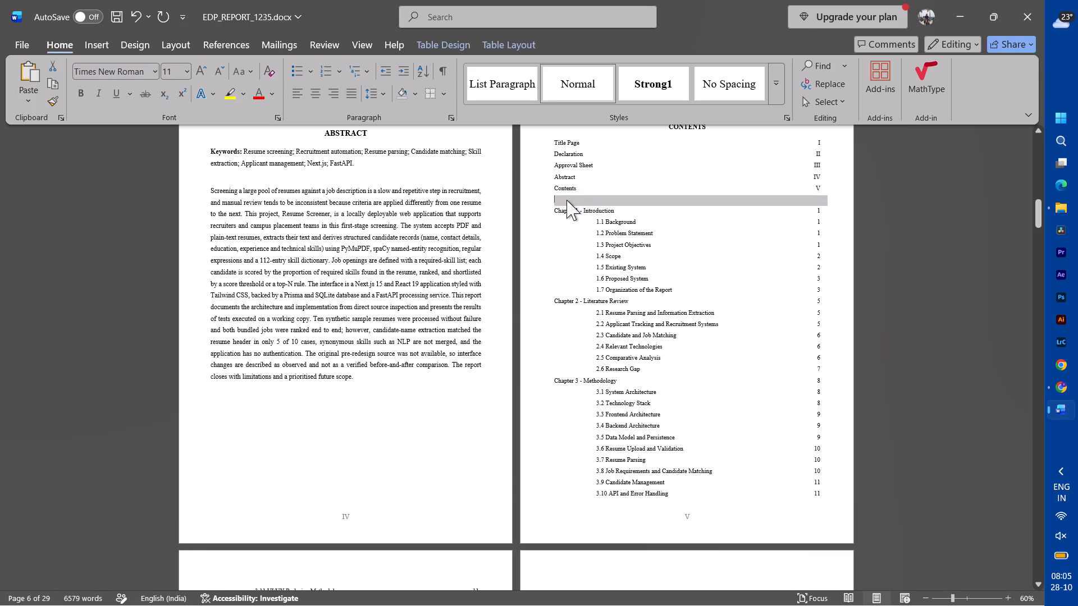
type("List og")
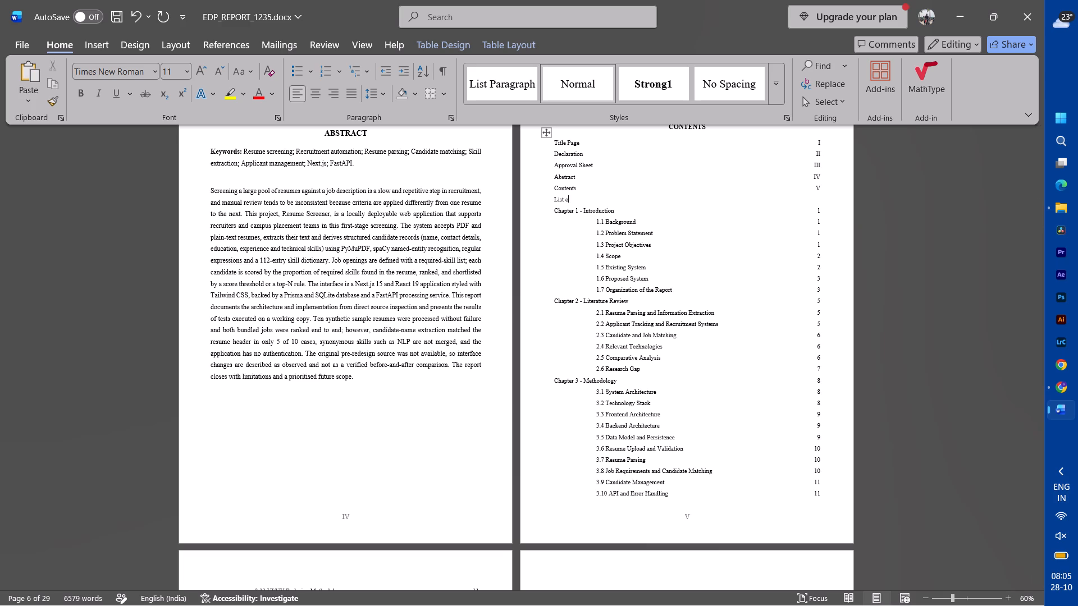
key("space")
key("BackSpace")
key("BackSpace")
type("f Figures")
Enter VII as the page number of the List of Figures entry, matching that page's footer number.
key("Tab")
key("shift+v")
key("shift+i")
scroll(567, 200, "down", 6)
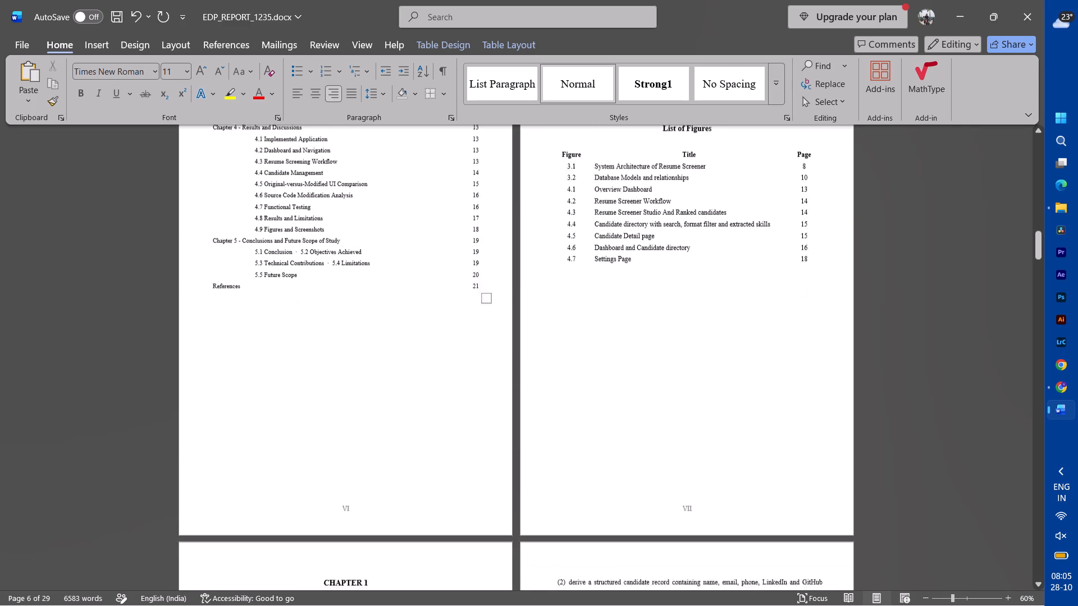
scroll(567, 200, "up", 6)
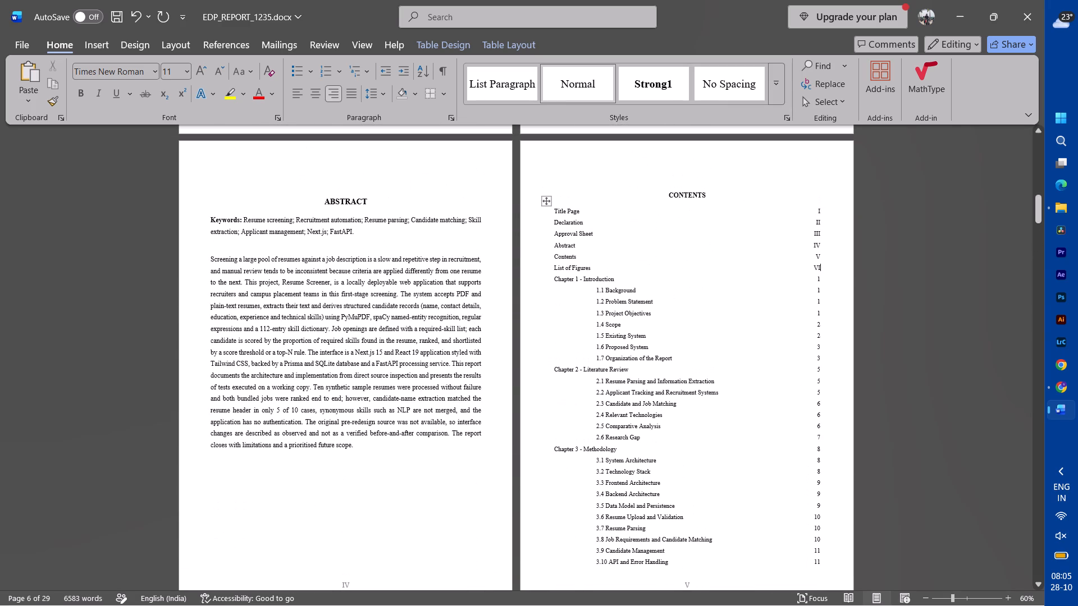
key("shift+i")
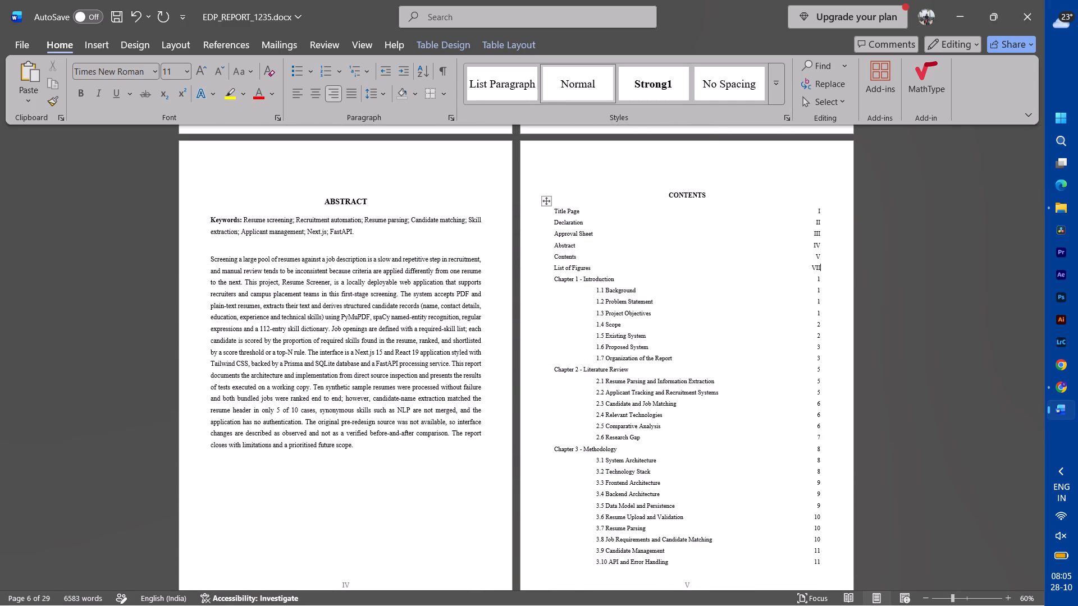
Save the report document.
key("ctrl+s")
Look through the title, declaration, contents and List of Figures pages, and view the remaining report pages as an overview.
scroll(567, 200, "down", 3)
scroll(567, 200, "up", 6)
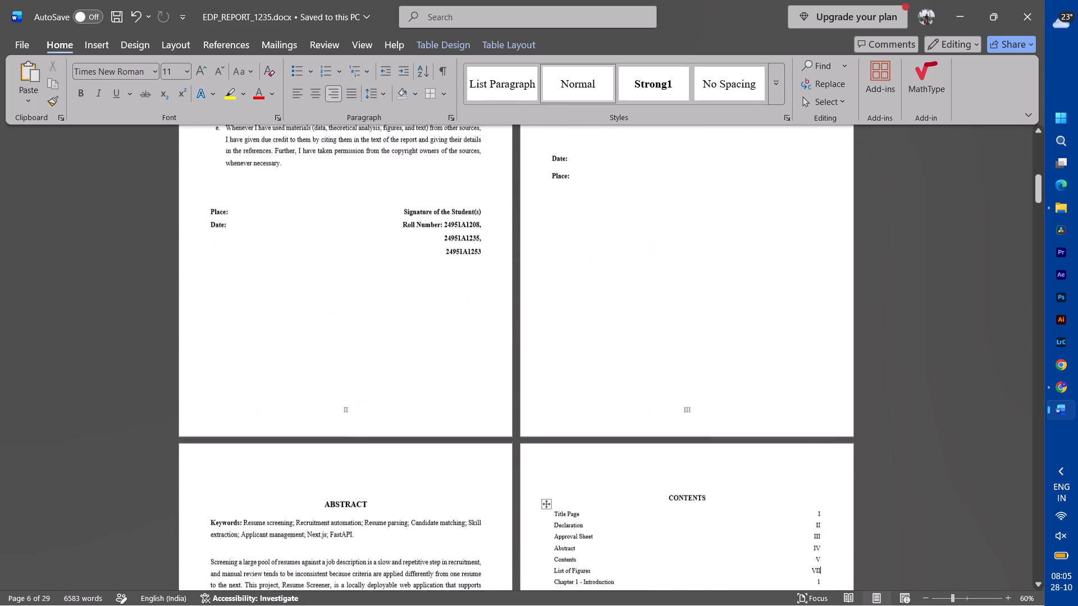
scroll(567, 200, "up", 11)
scroll(567, 200, "down", 1)
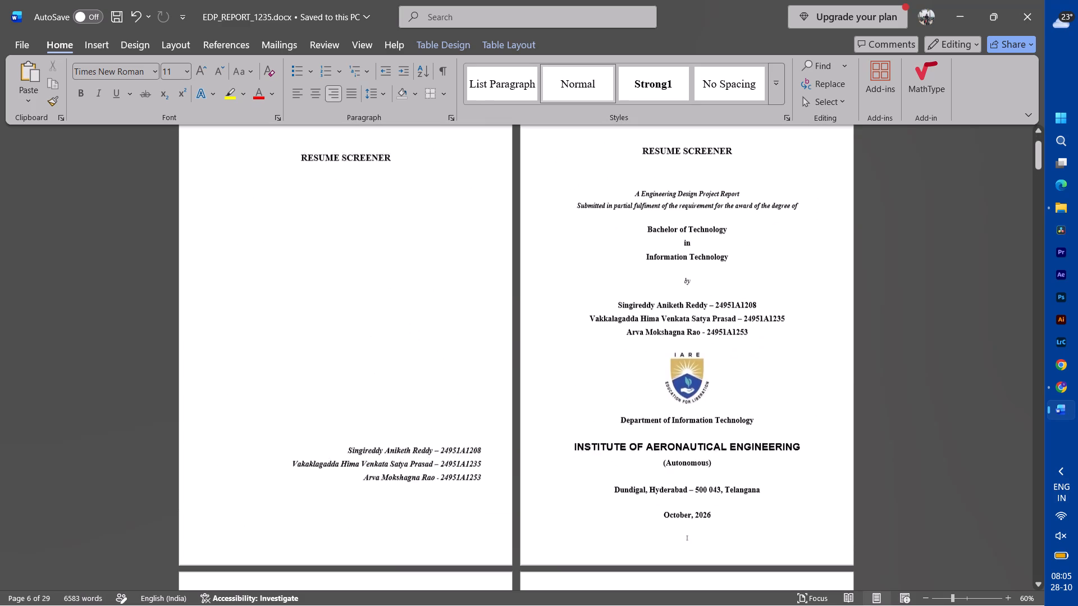
scroll(567, 200, "down", 4)
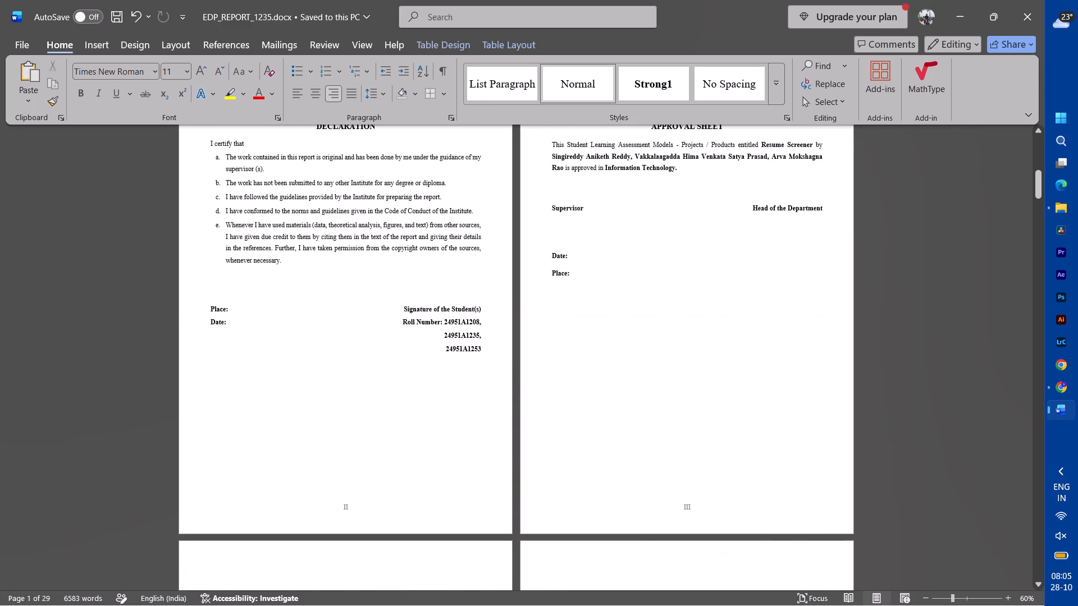
scroll(567, 200, "down", 7)
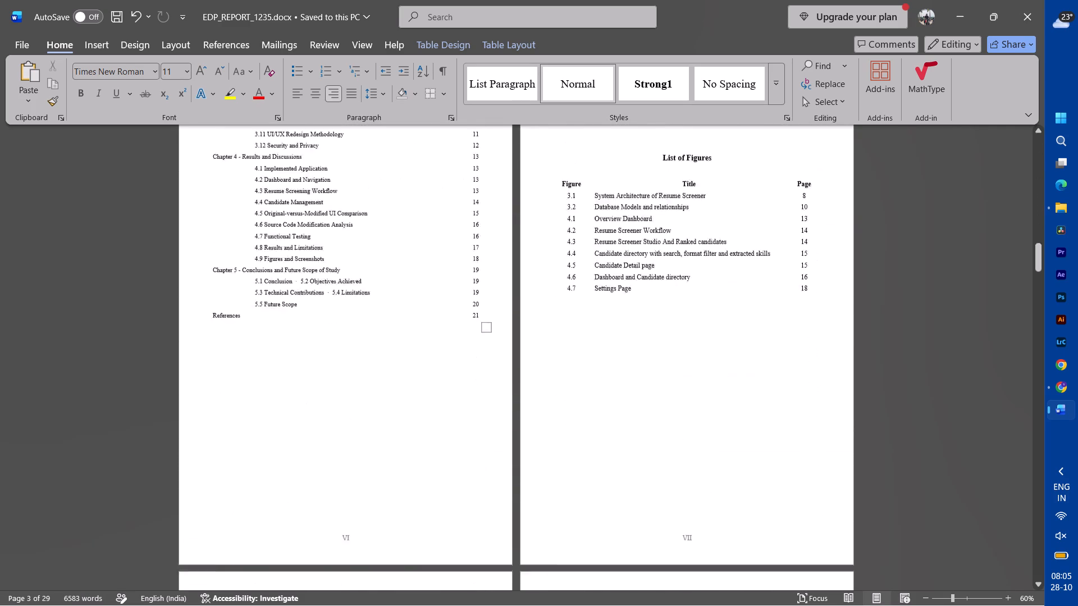
scroll(567, 200, "down", 20)
scroll(567, 200, "down", 20)
scroll(567, 200, "down", 20)
scroll(567, 200, "down", 5)
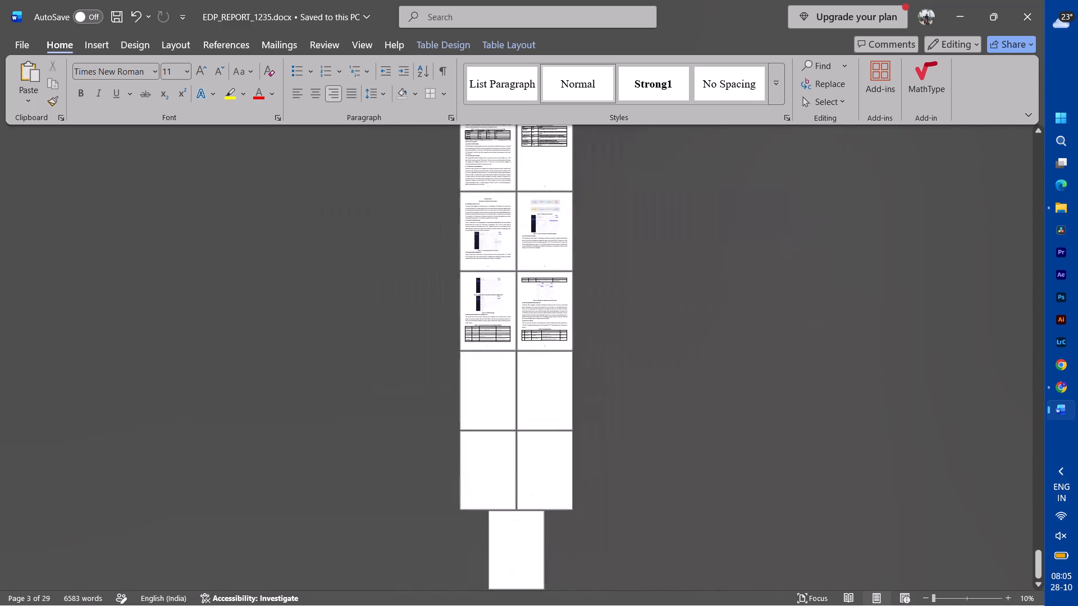
Save the report again after the page review.
key("ctrl+s")
key("ctrl+s")
key("ctrl+s")
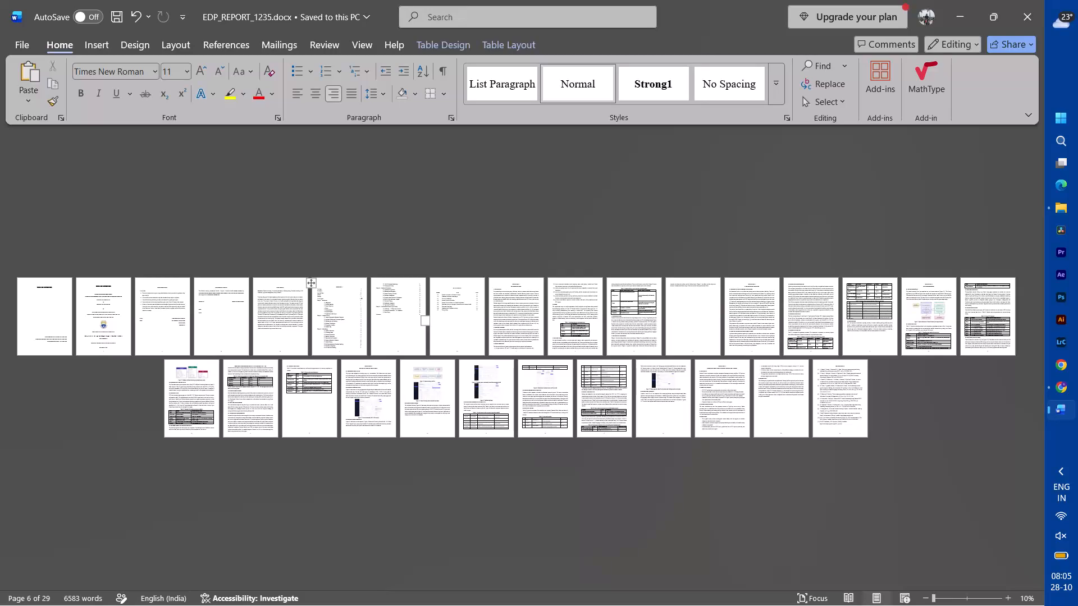
Return to the front-matter and contents pages at a readable size and save the report once more.
left_click(411, 238)
scroll(411, 238, "up", 5, "ctrl")
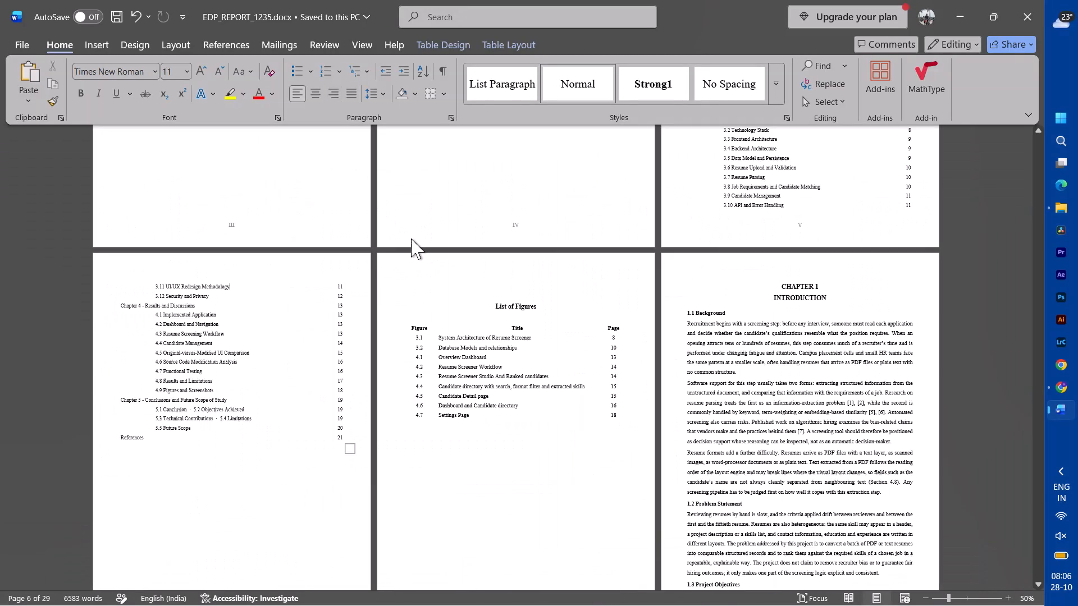
scroll(411, 238, "up", 7)
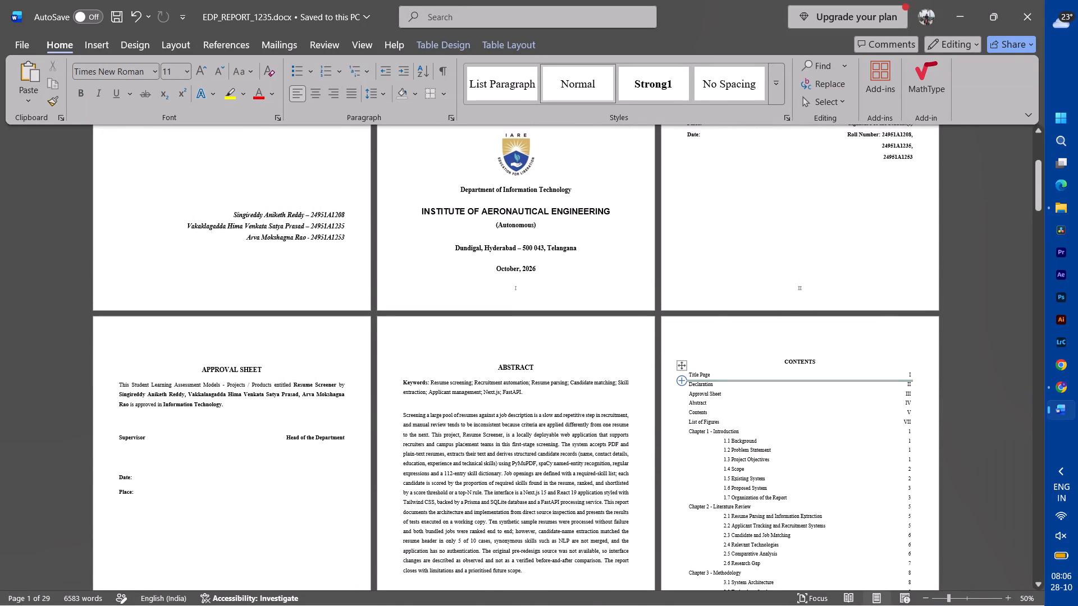
left_click(797, 215)
key("ctrl+s")
key("ctrl+s")
key("ctrl+s")
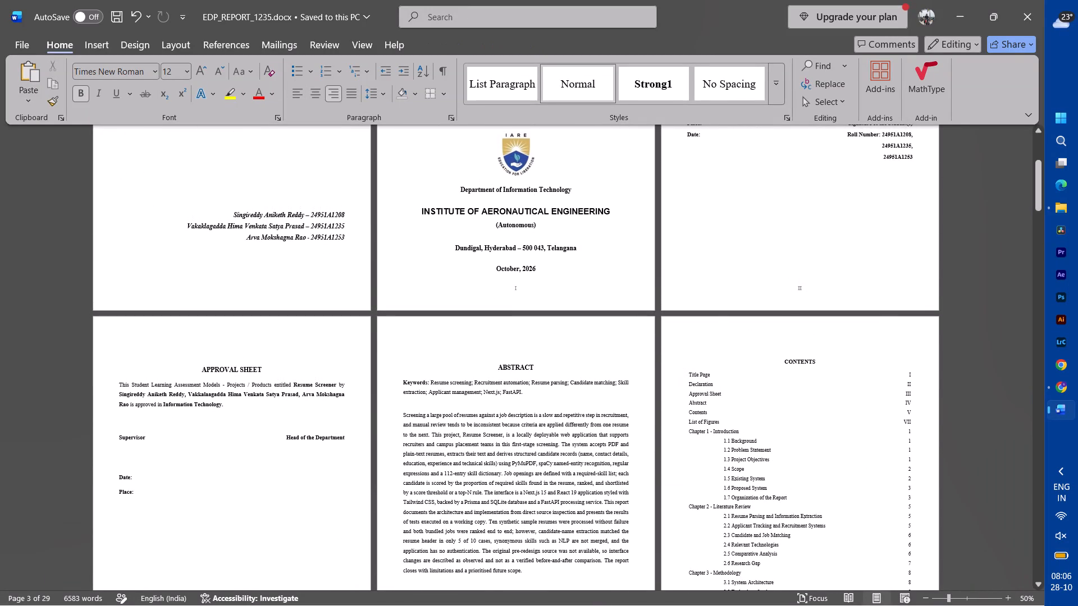
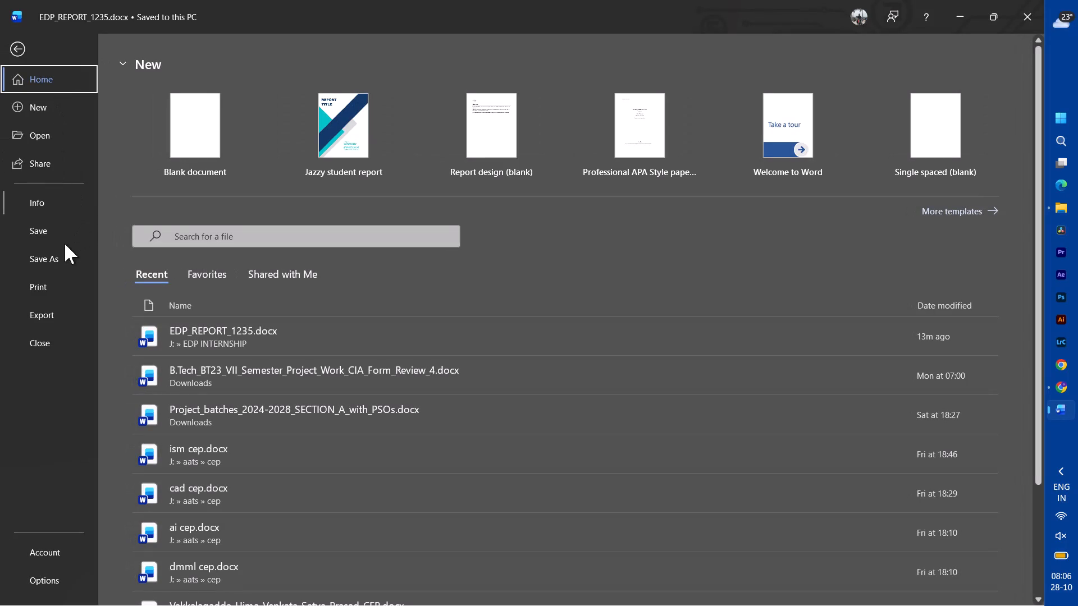
Export the report as a PDF, EDP_REPORT_1235.pdf, with the Downloads folder as its destination.
left_click(41, 311)
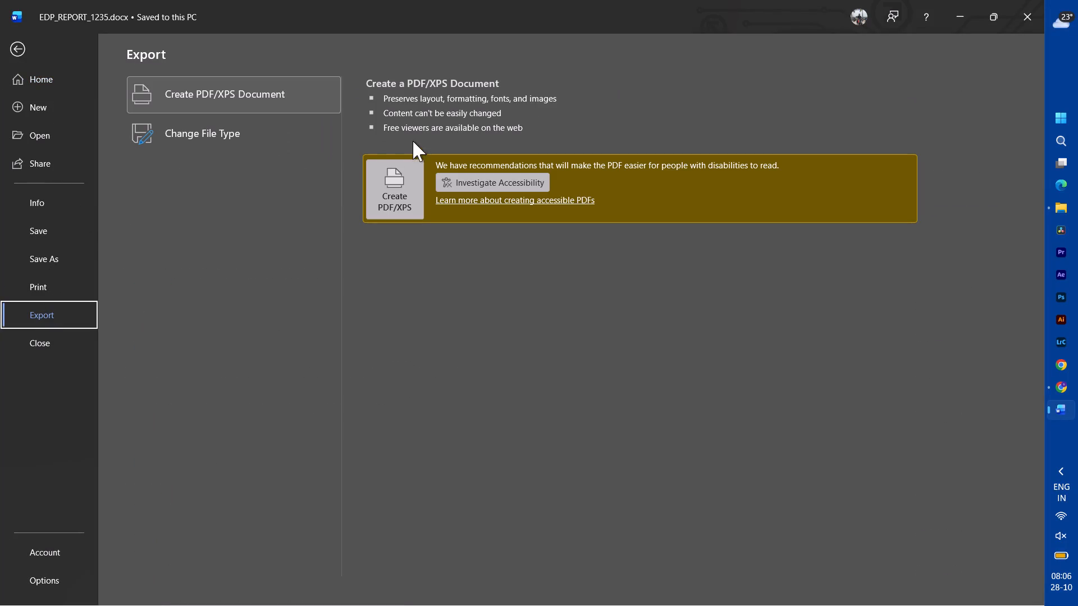
left_click(385, 185)
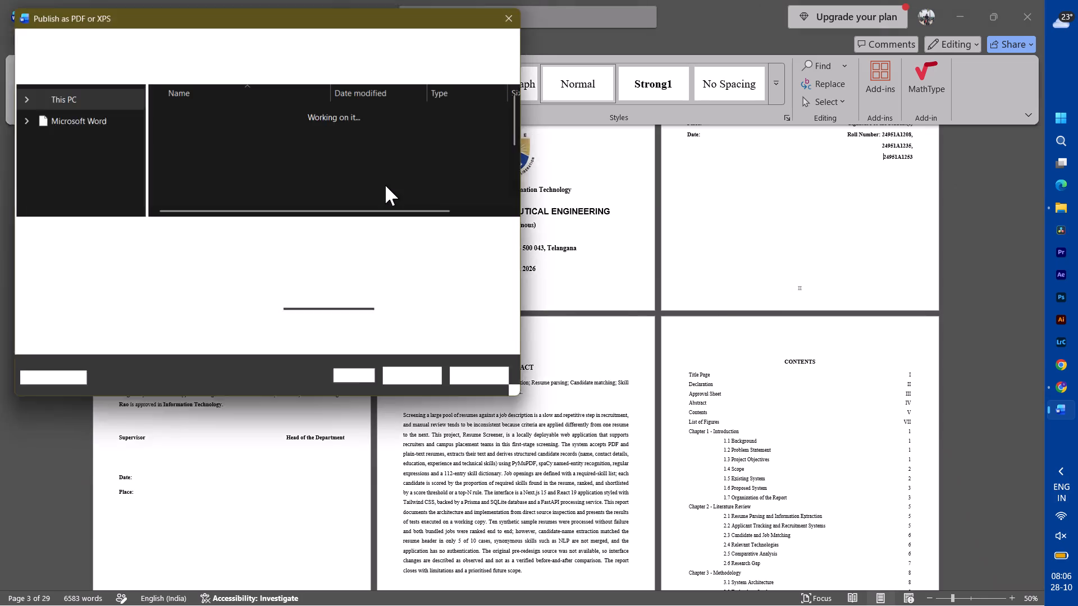
scroll(81, 179, "up", 4)
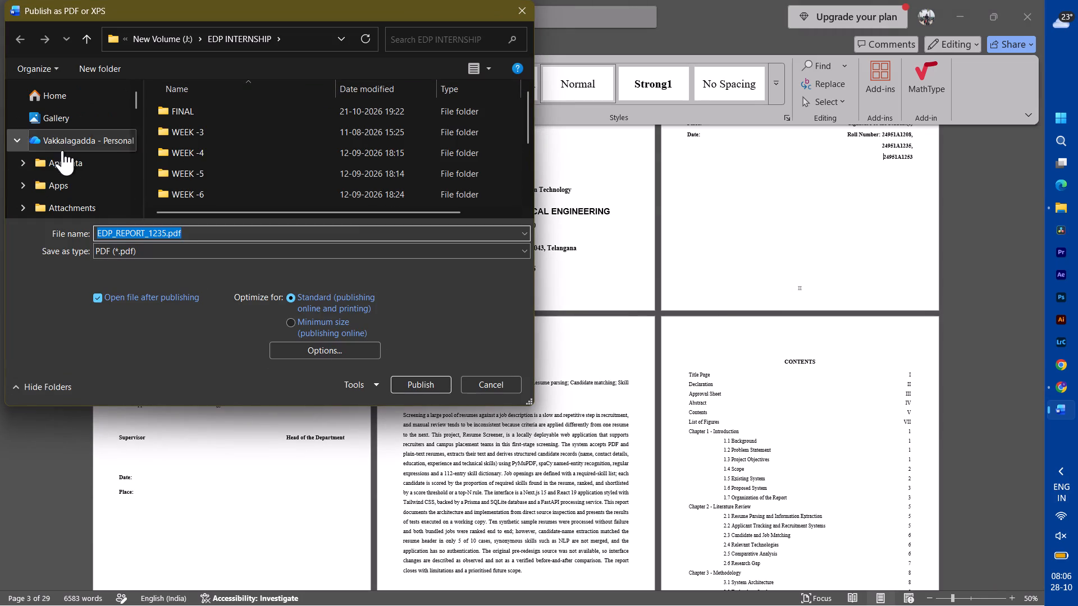
scroll(58, 183, "down", 1)
left_click(58, 183)
scroll(58, 183, "down", 1)
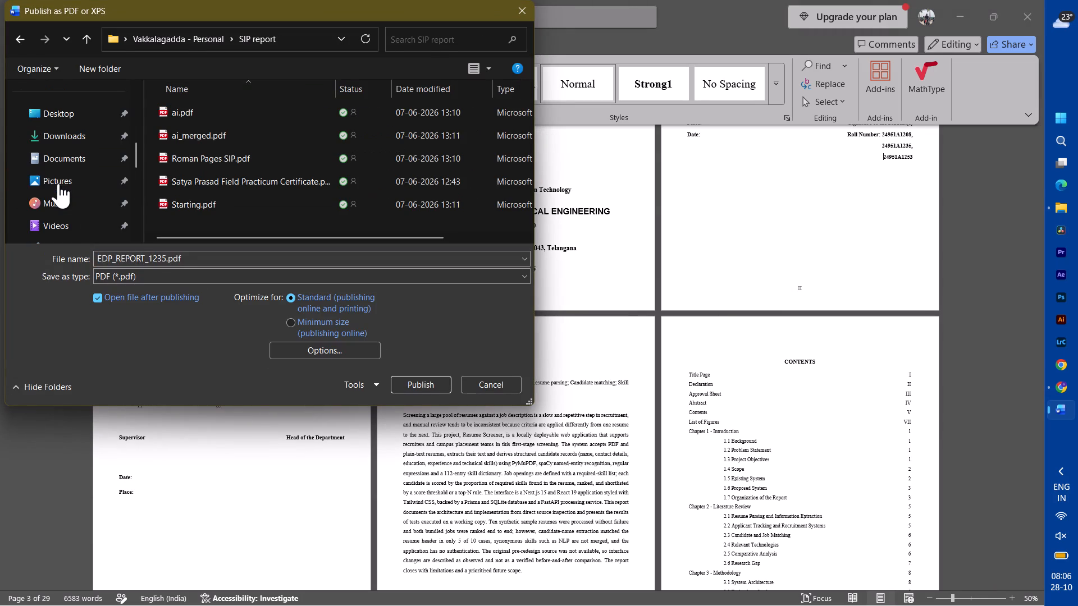
scroll(58, 183, "down", 1)
left_click(54, 138)
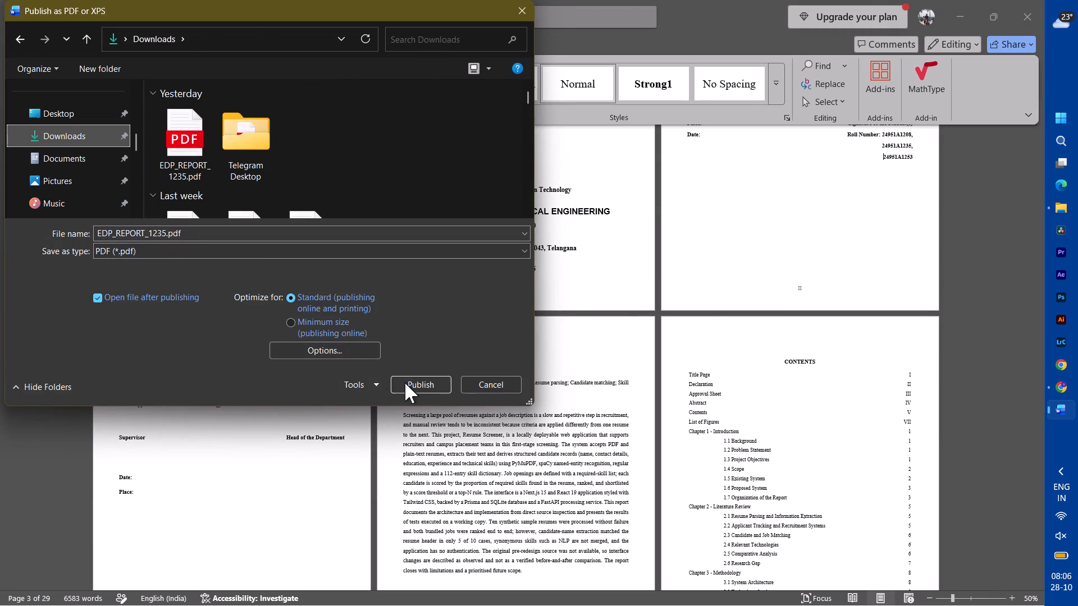
Publish the report as EDP_REPORT_1235.pdf in Downloads with standard optimization, replacing the existing file and opening the PDF after publishing.
left_click(413, 383)
left_click(537, 318)
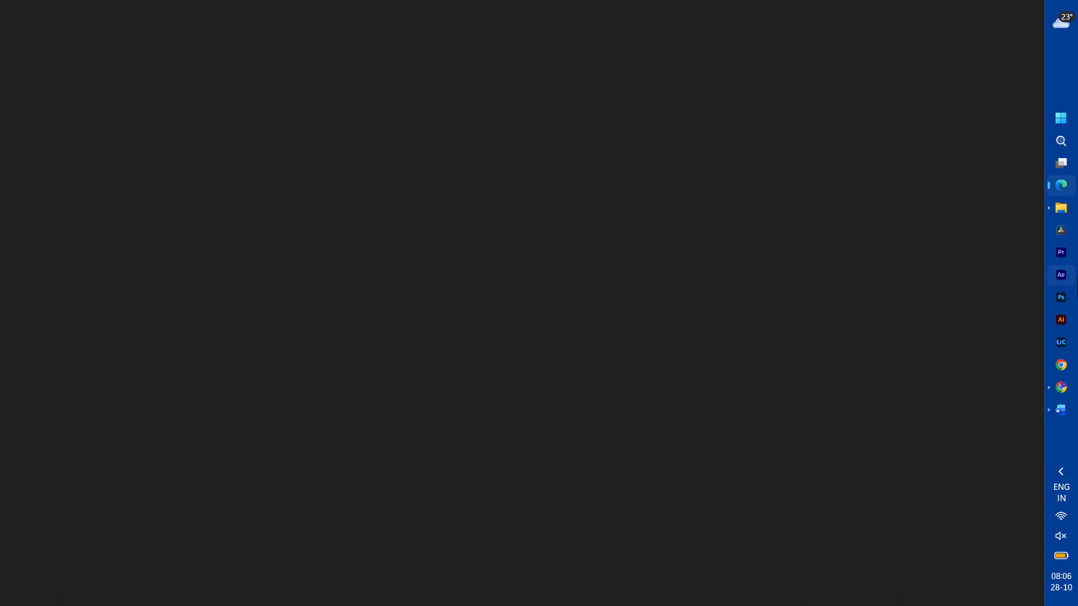
Switch to the Chrome window with the blank new tab.
left_click(1063, 379)
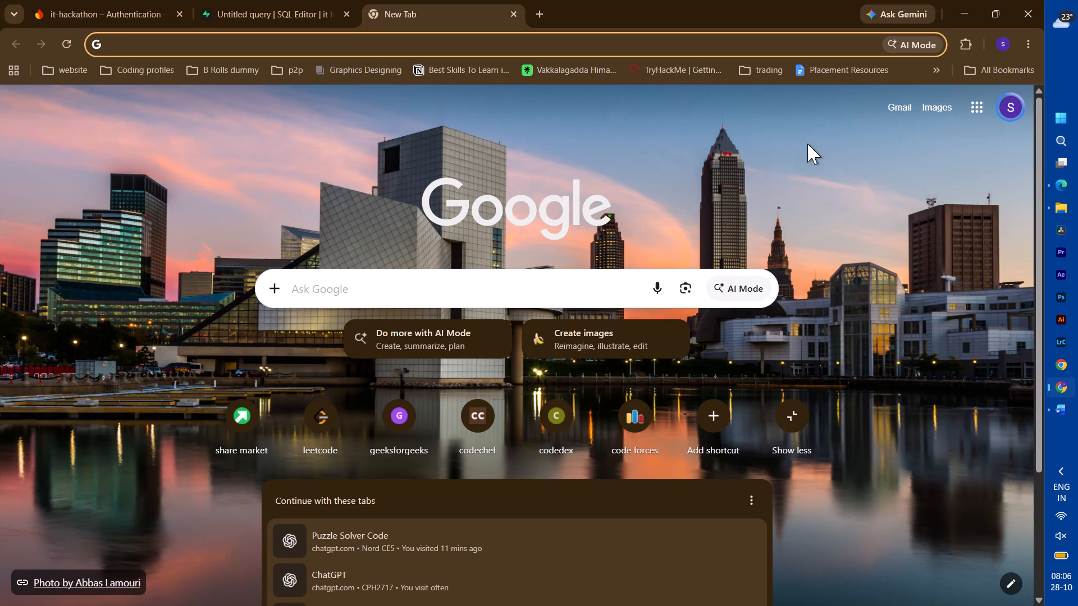
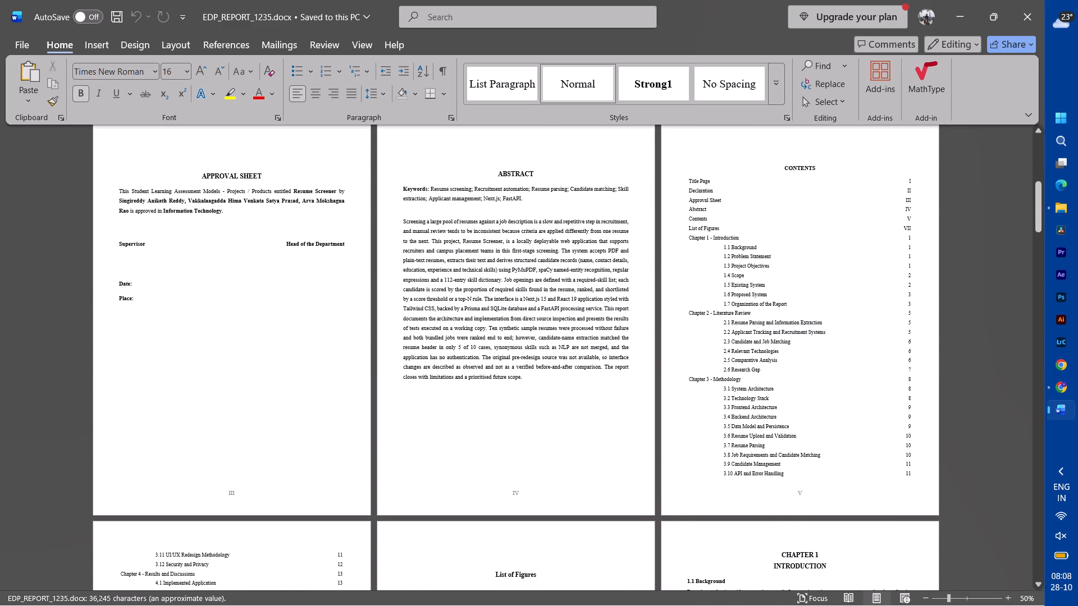
Move the body paragraph on the Abstract page above the Keywords line, directly under the ABSTRACT heading.
left_click_drag(526, 378, 397, 223, "ctrl")
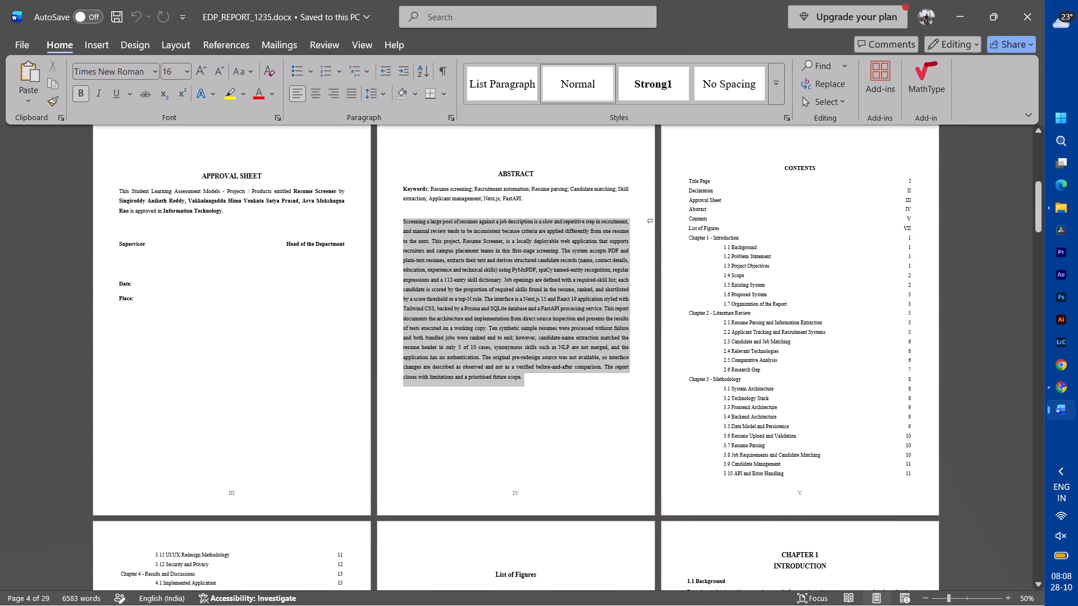
left_click_drag(397, 223, 397, 224, "ctrl")
key("ctrl+x")
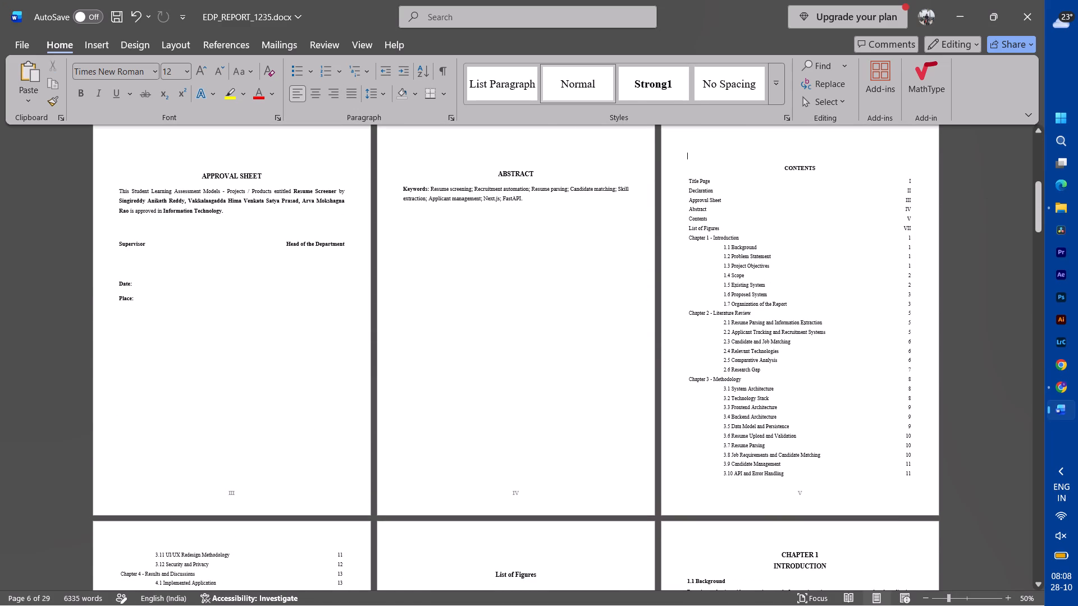
left_click(412, 220)
key("Up")
key("Up")
Paste the copied abstract text above the Keywords paragraph on the ABSTRACT page and save the report.
key("Return")
key("Up")
key("ctrl+v")
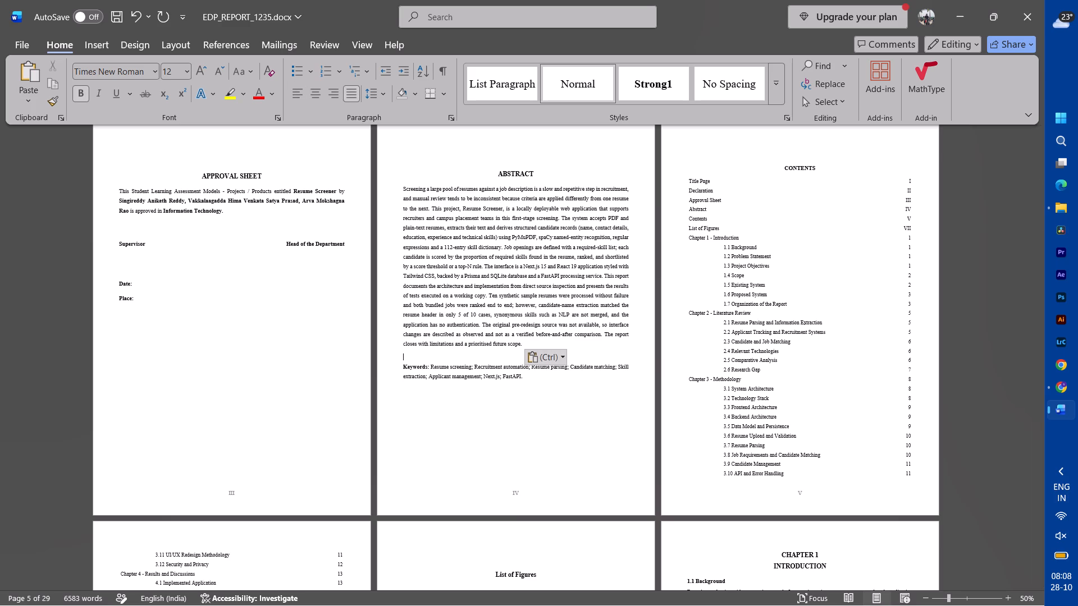
key("ctrl+s")
Export the report again as a PDF to the Downloads folder, replacing the existing EDP_REPORT_1235.pdf.
left_click(17, 46)
left_click(58, 317)
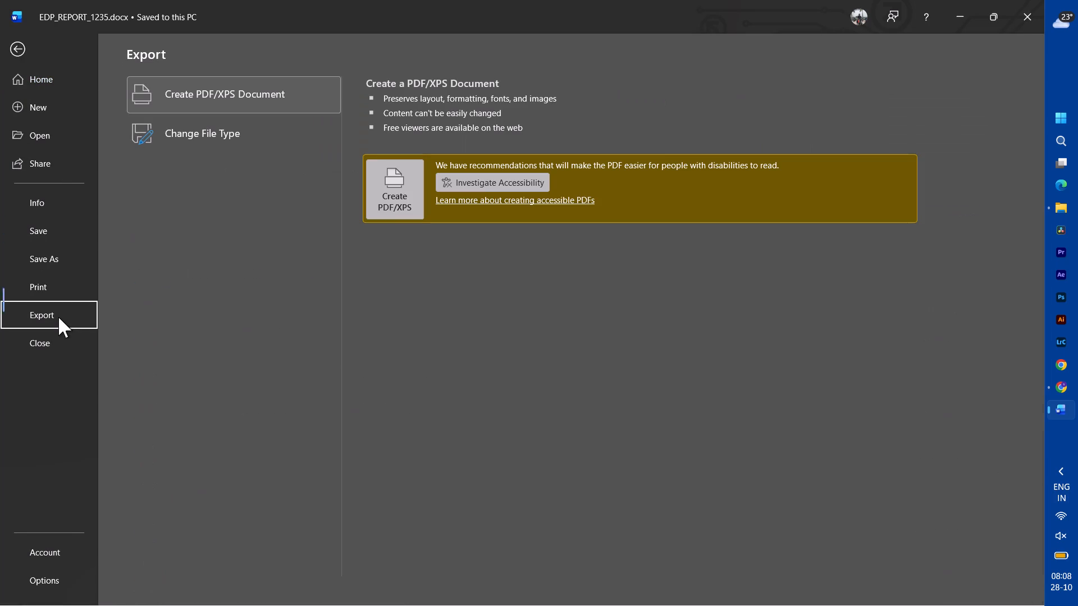
left_click(378, 194)
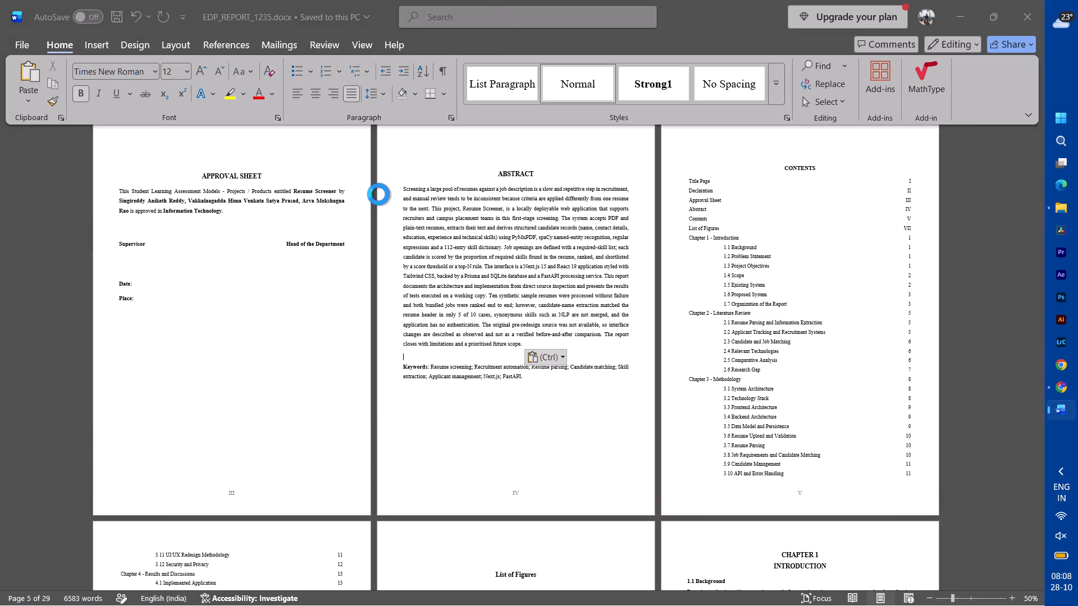
scroll(67, 145, "up", 1)
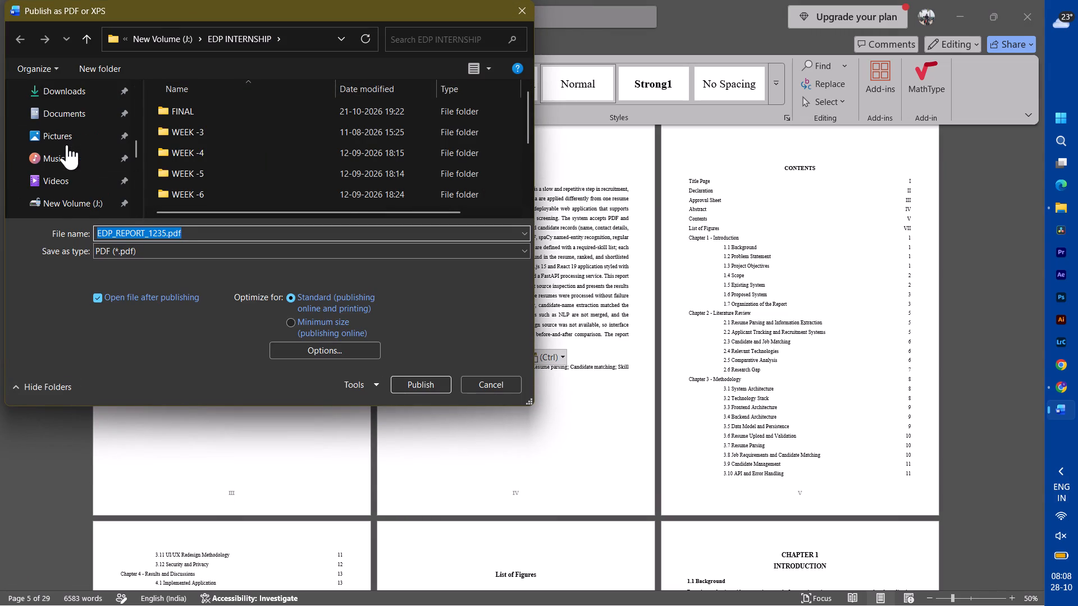
left_click(66, 82)
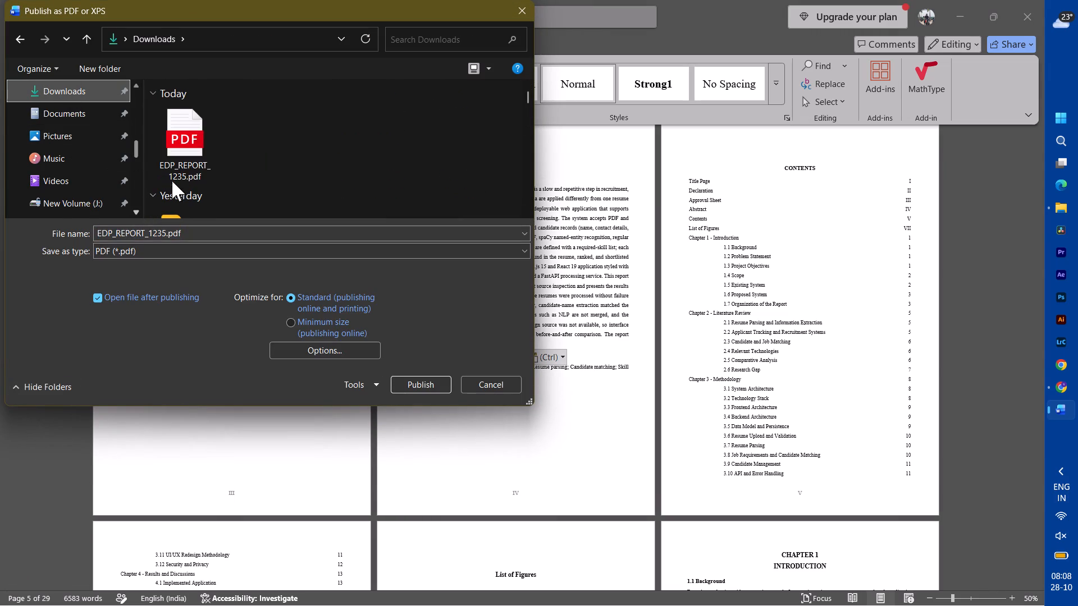
left_click(421, 394)
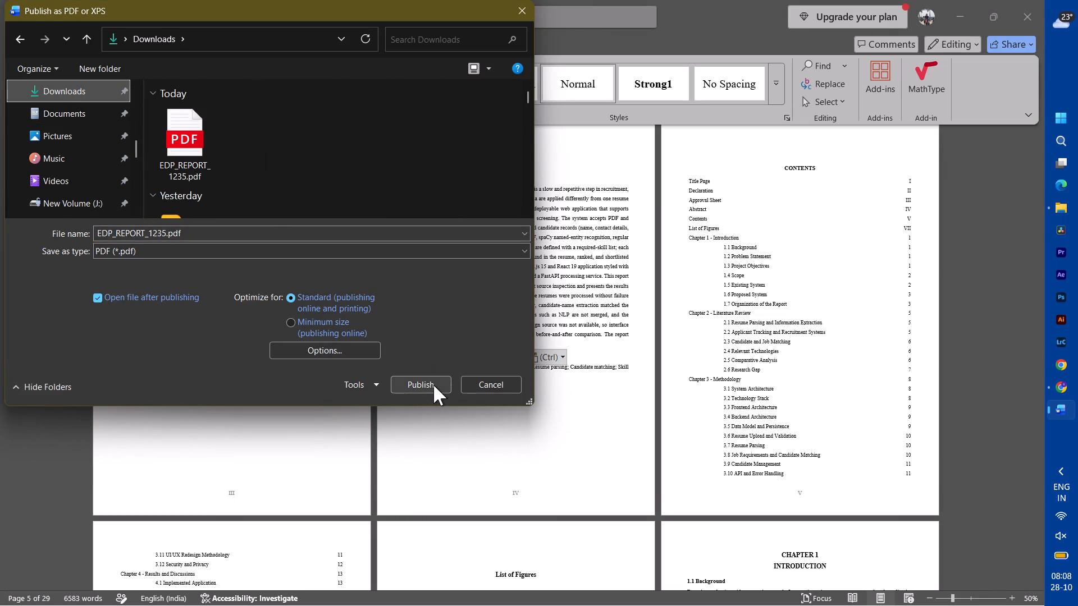
left_click(433, 385)
left_click(555, 313)
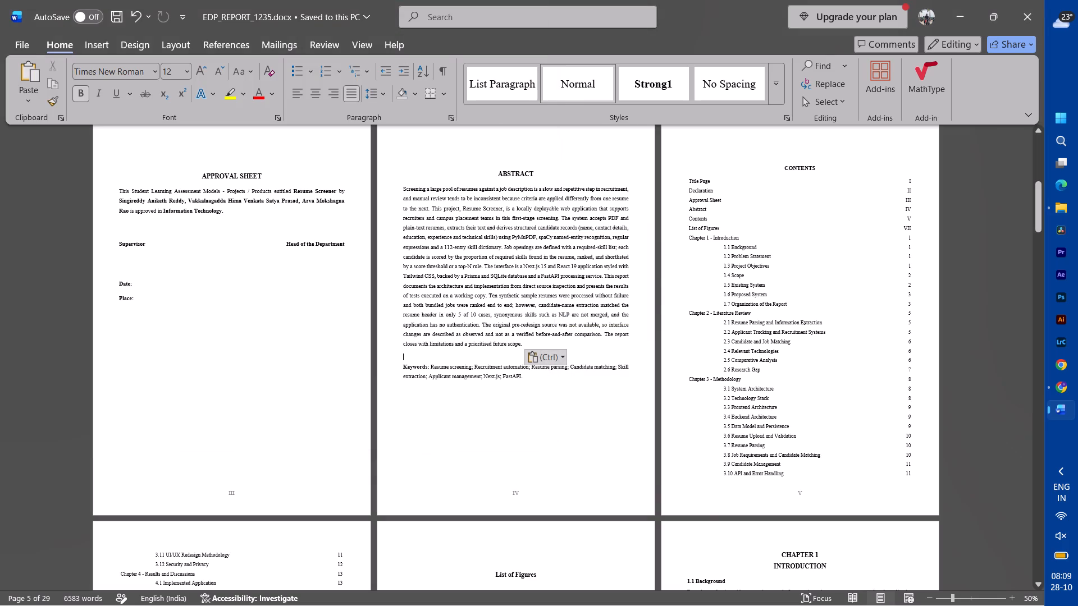
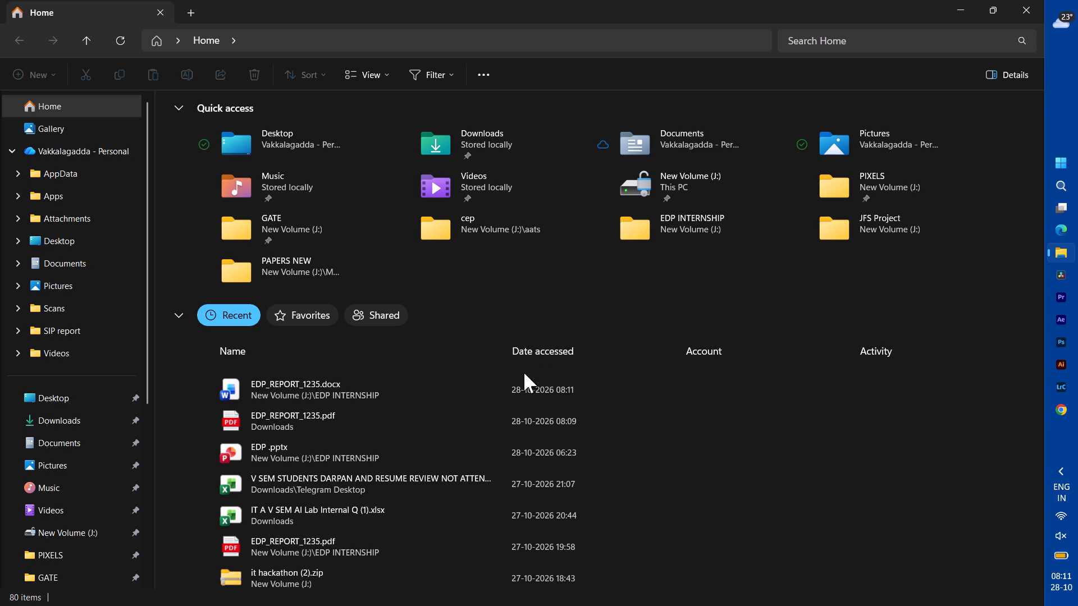
Close the File Explorer window showing the Home folder.
key("ctrl+w")
Bring up the Windows system shortcuts, which include the shut down and sign out options.
key("super+x")
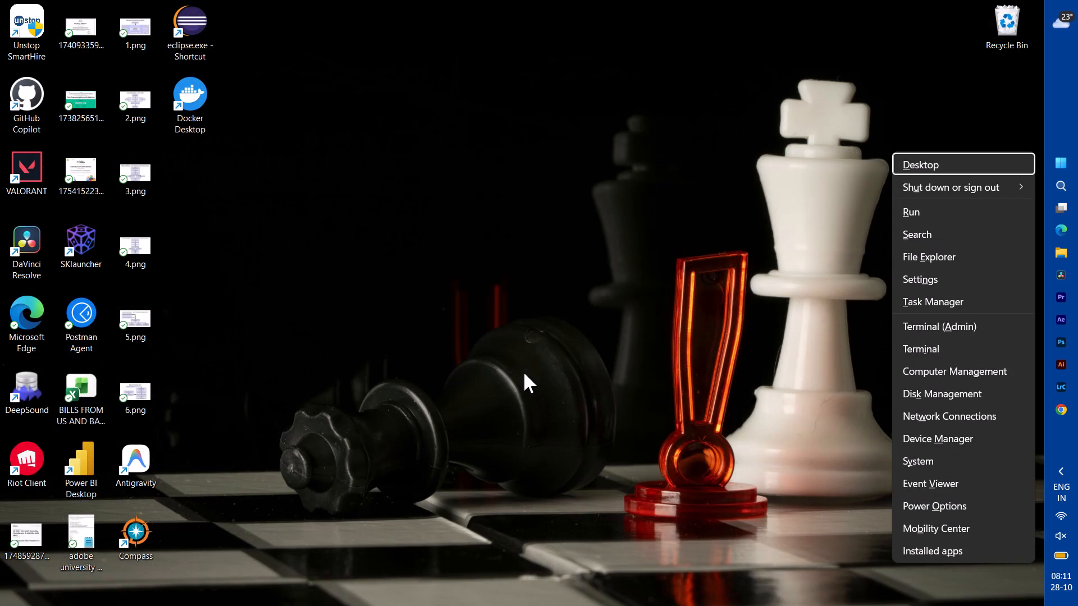